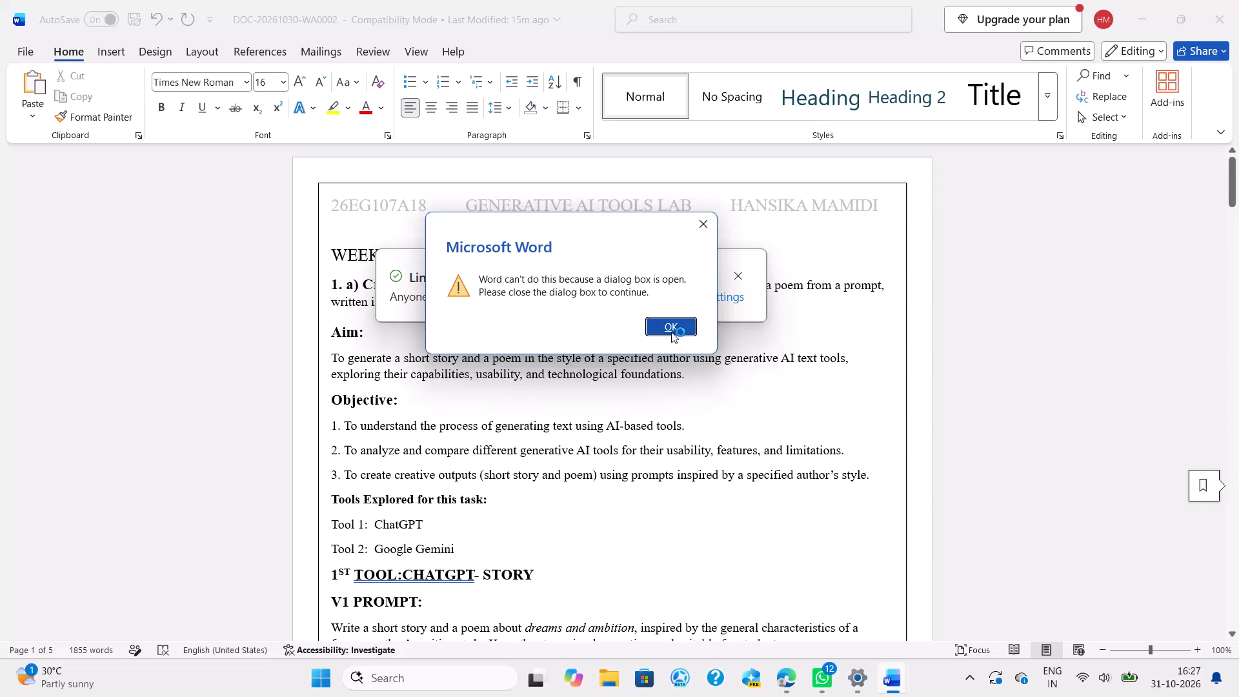
# Dismiss the open-dialog warning and close the link-copied notification to return to the document.
pyautogui.click(674, 330)
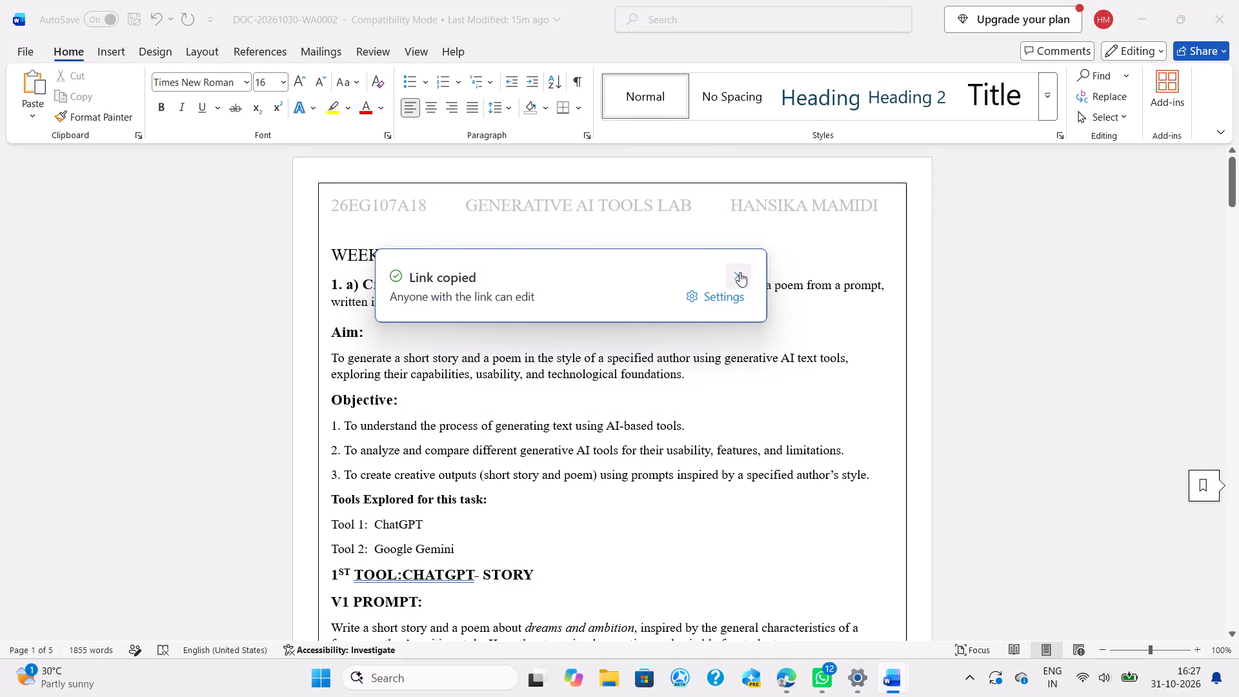
pyautogui.click(740, 272)
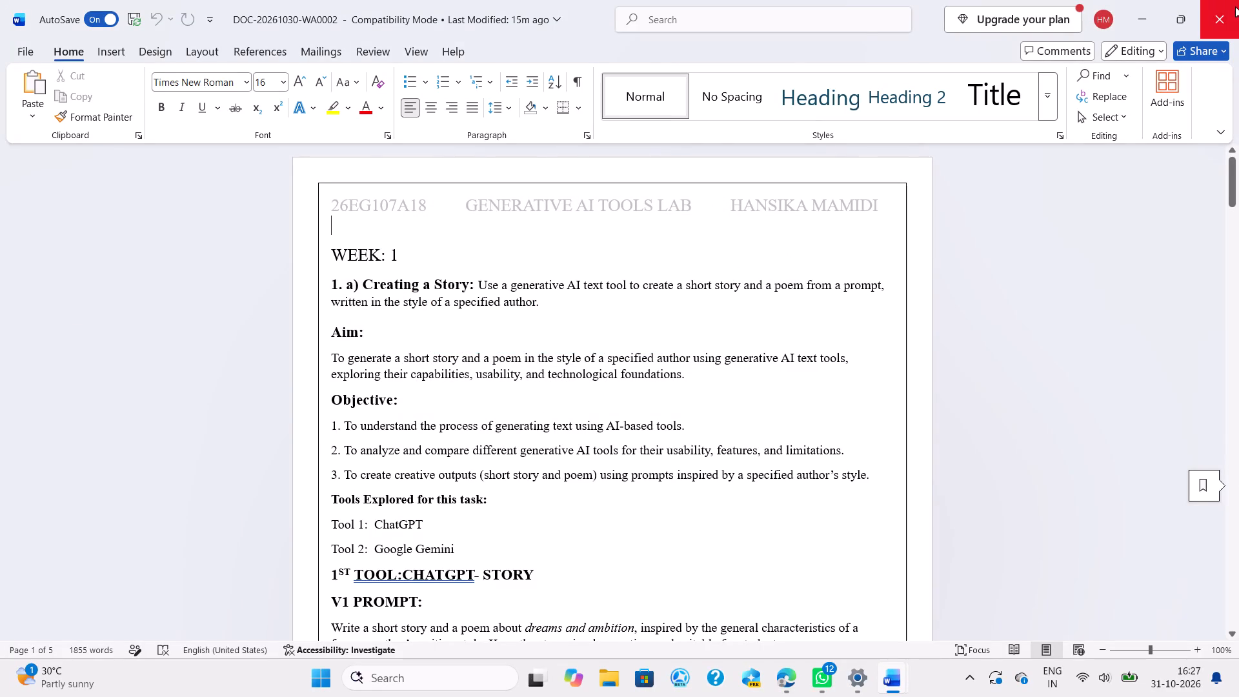
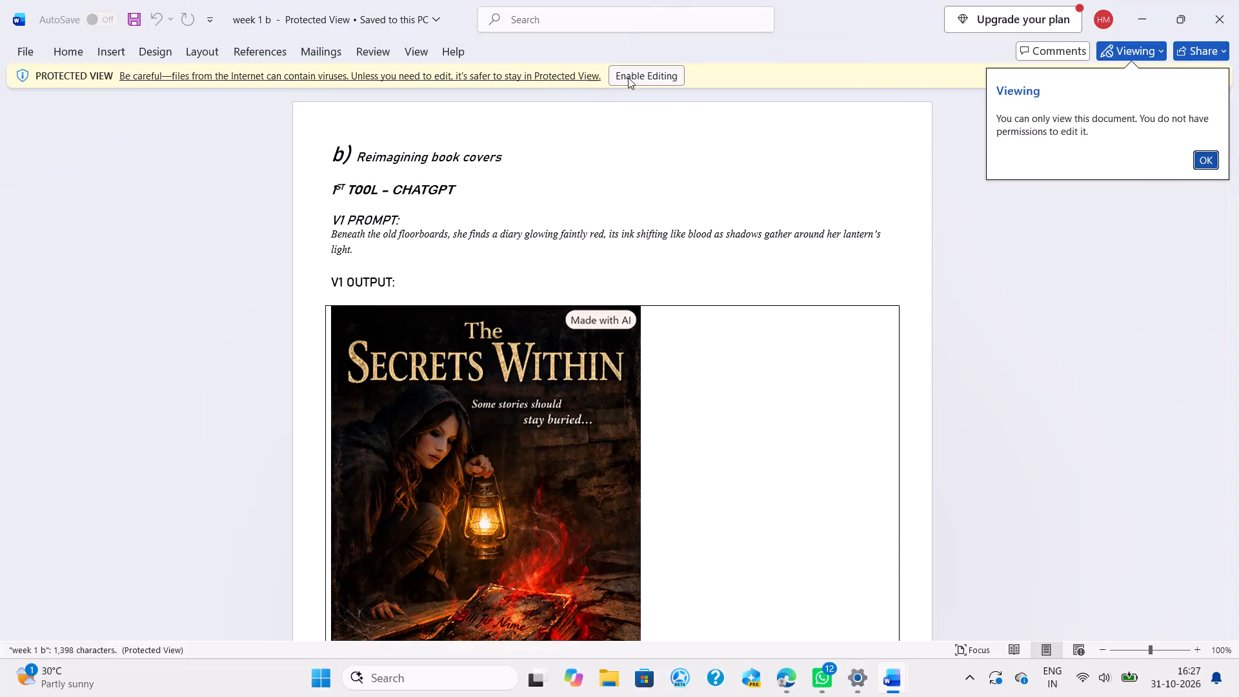
# Enable editing in the protected week 1 b document.
pyautogui.click(641, 77)
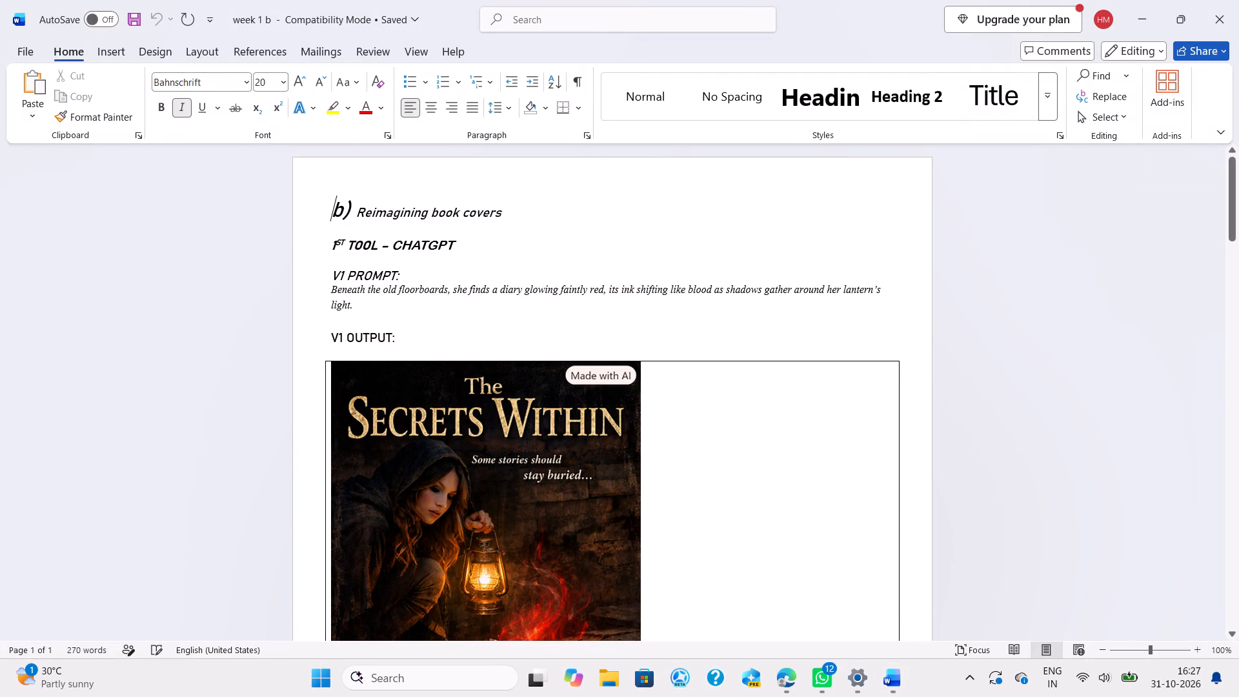
# Open the page header on the first page and enter the student's roll number.
pyautogui.tripleClick(445, 173)
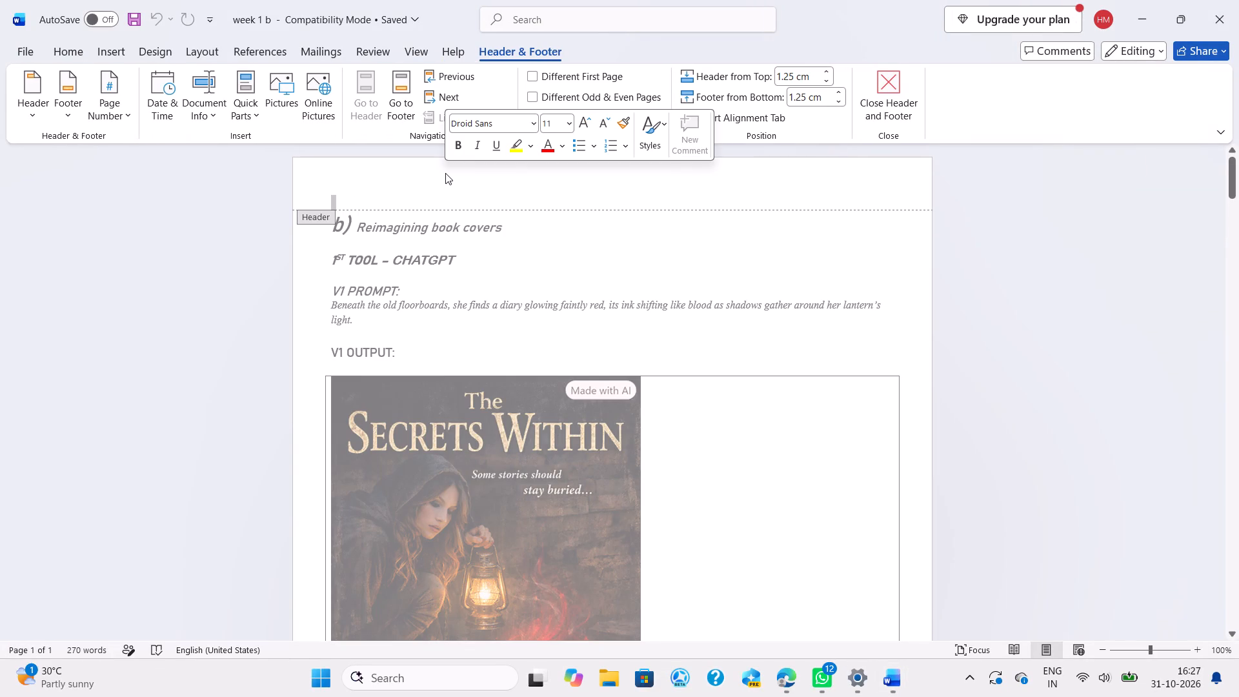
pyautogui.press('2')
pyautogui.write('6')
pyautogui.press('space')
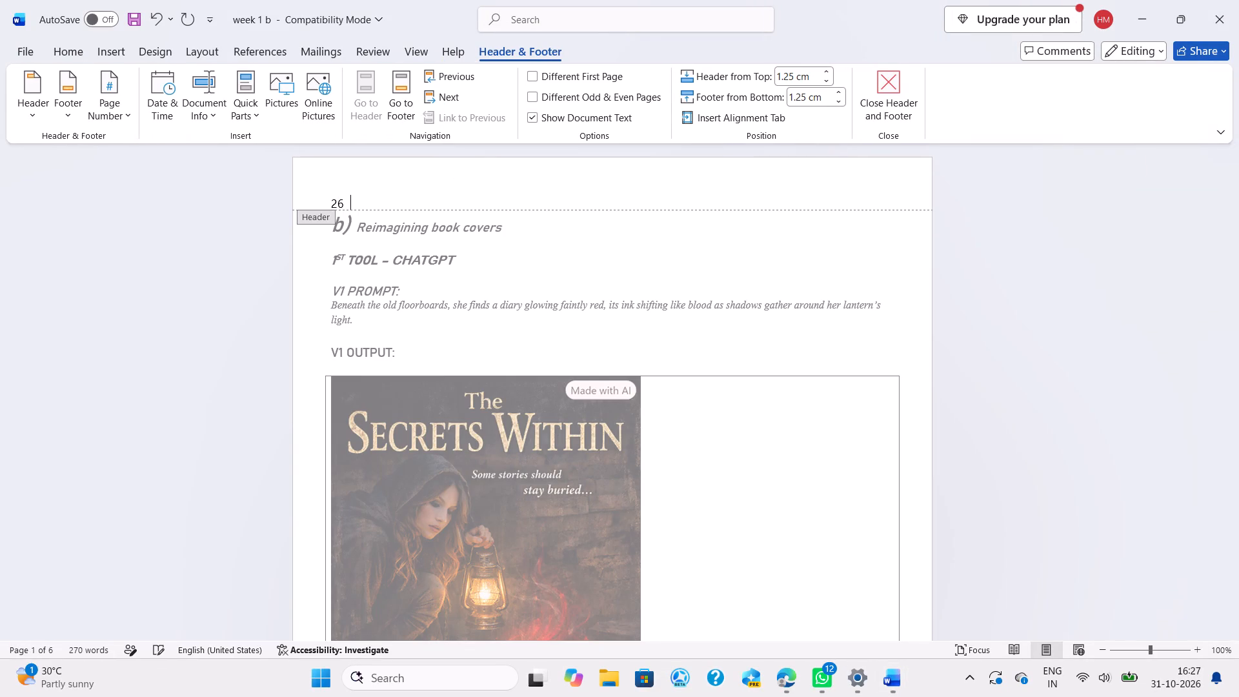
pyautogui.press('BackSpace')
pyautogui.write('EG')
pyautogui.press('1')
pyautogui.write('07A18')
# Add the title GENERATIVE AI TOOLS LAB to the header after a wide gap following the roll number.
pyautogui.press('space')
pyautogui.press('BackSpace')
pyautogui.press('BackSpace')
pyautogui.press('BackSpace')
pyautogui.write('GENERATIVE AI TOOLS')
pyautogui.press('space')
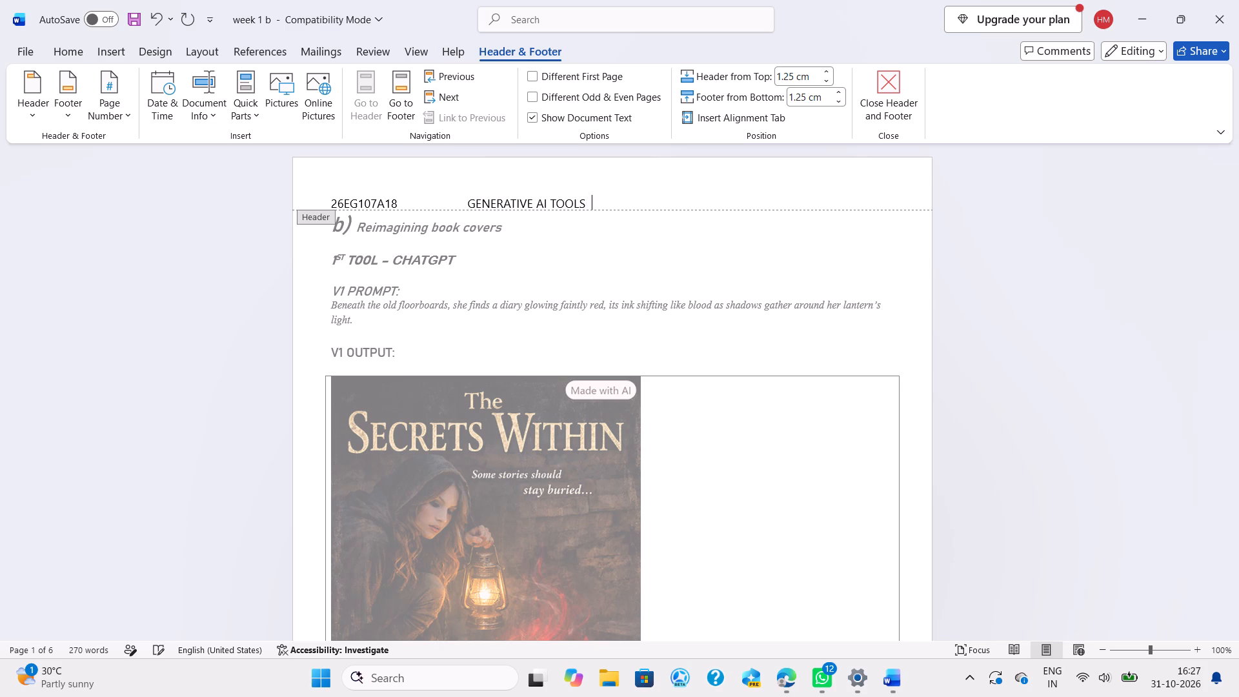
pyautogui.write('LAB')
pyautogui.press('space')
# Add the student's first name in capitals to the header after a wide gap following the lab title.
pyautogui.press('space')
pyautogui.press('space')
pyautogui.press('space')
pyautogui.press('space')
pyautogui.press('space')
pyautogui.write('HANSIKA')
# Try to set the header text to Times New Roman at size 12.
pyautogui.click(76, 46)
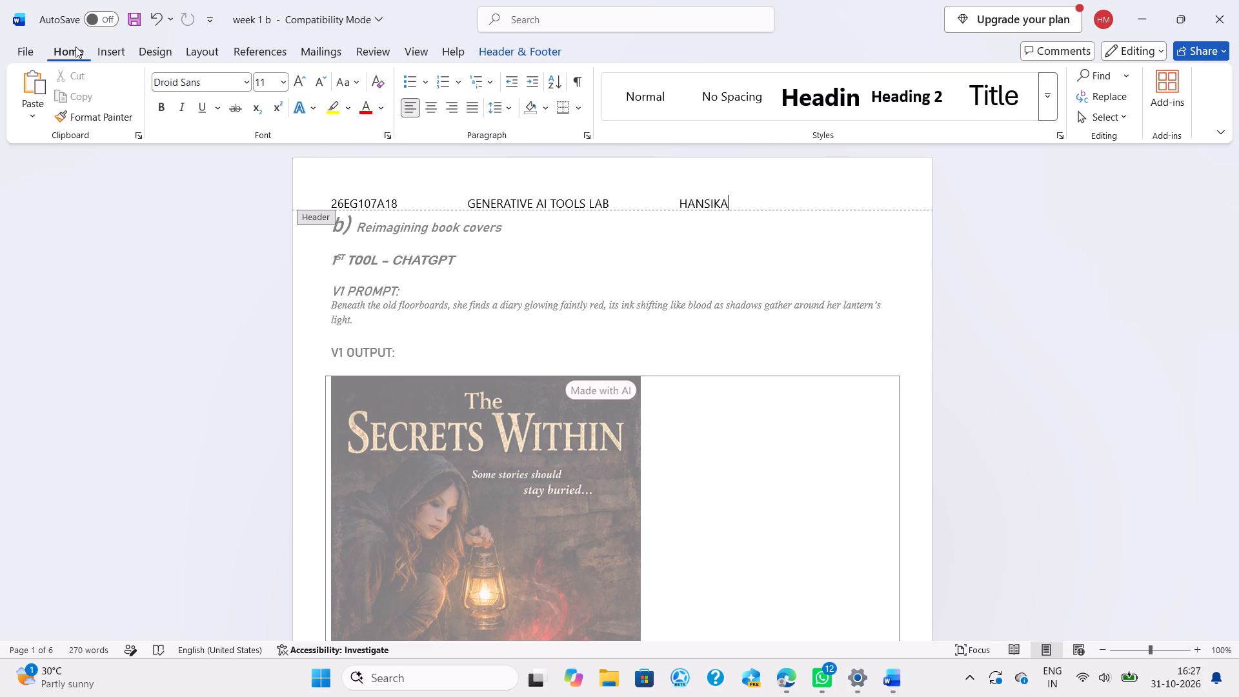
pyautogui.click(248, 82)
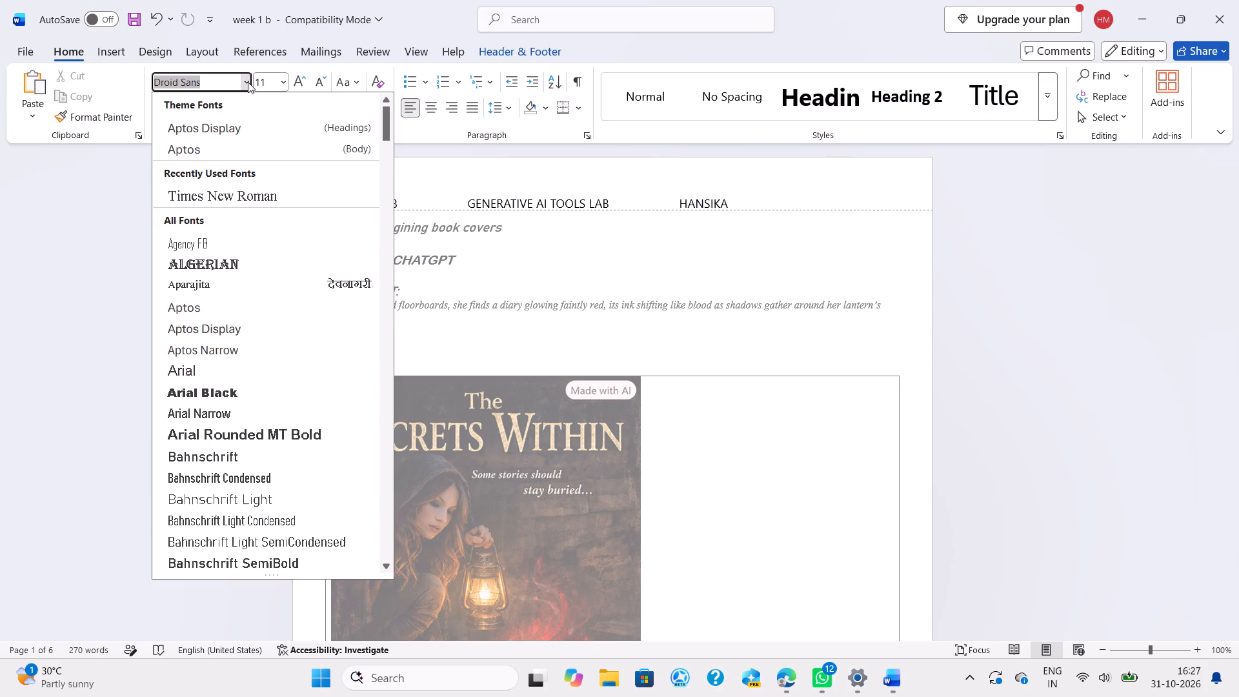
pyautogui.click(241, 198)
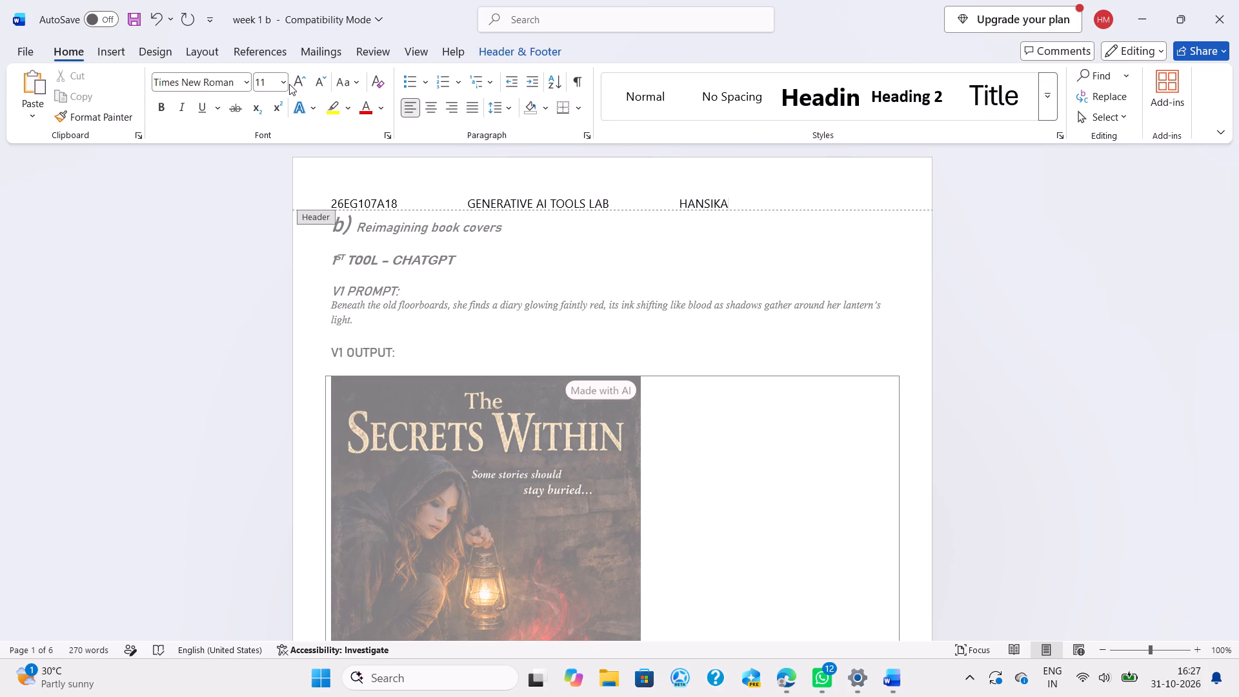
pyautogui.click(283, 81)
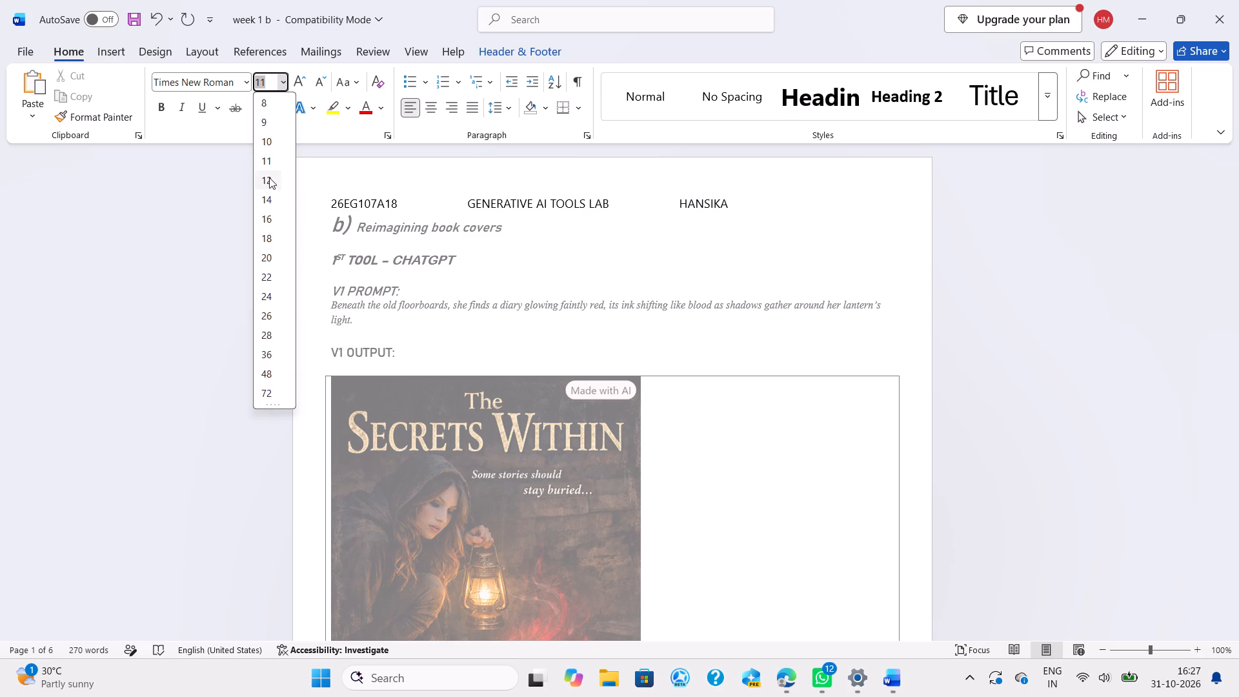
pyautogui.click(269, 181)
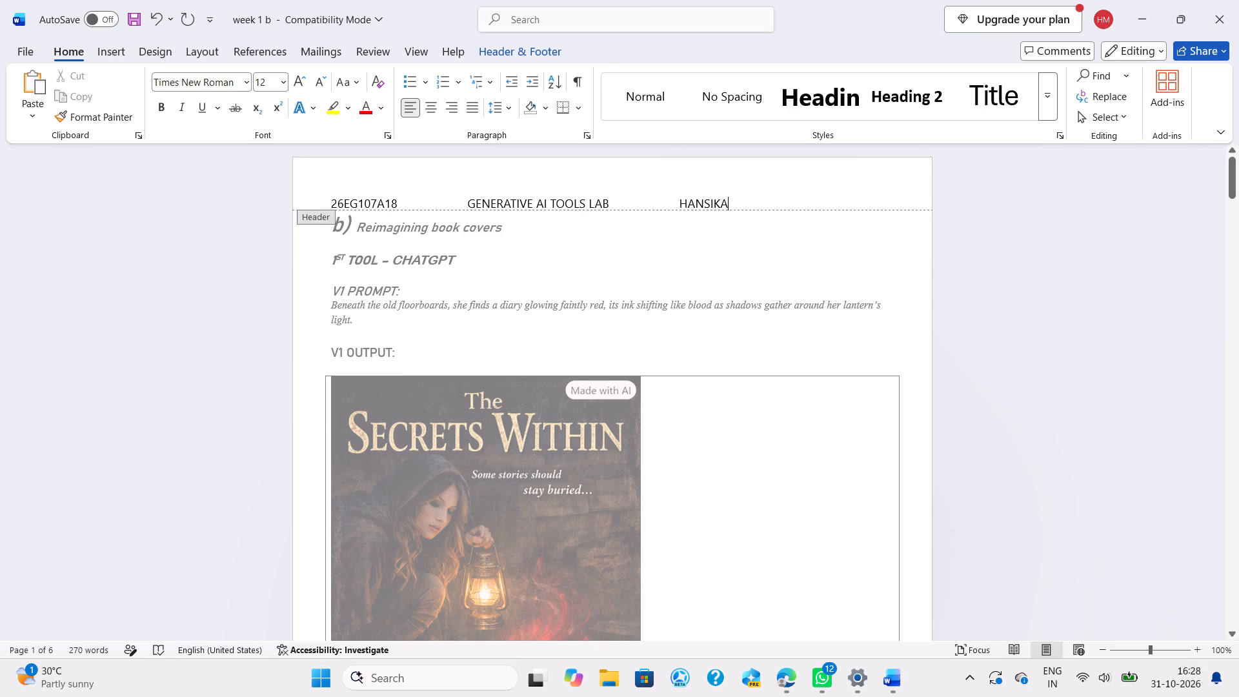
# Format the entire header line as 16-point Times New Roman in White, Background 1, Darker 50%, and return to the document body.
pyautogui.moveTo(330, 201); pyautogui.dragTo(740, 192)
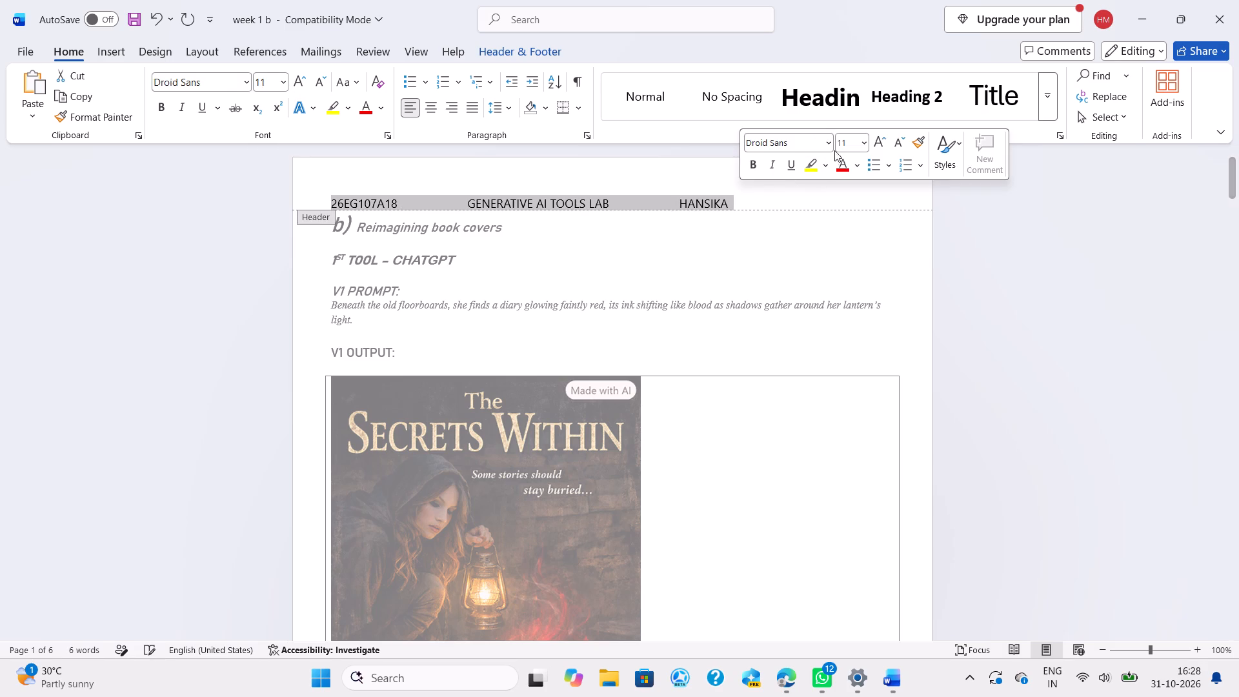
pyautogui.click(863, 137)
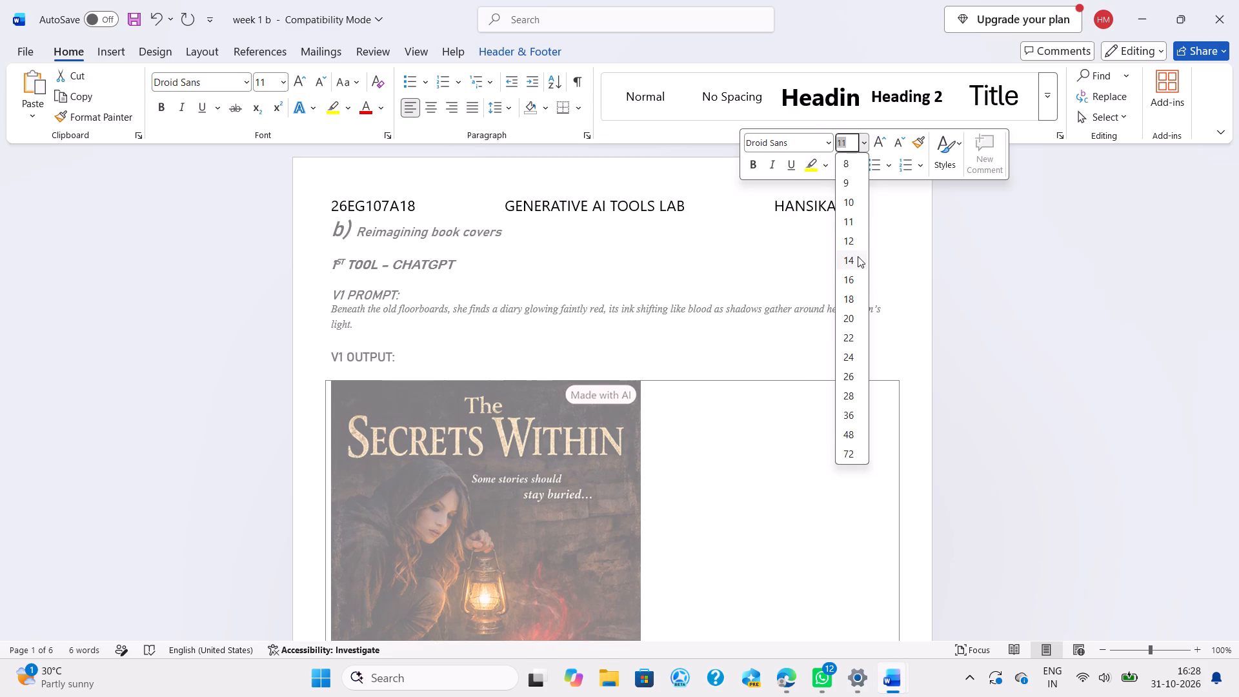
pyautogui.click(854, 279)
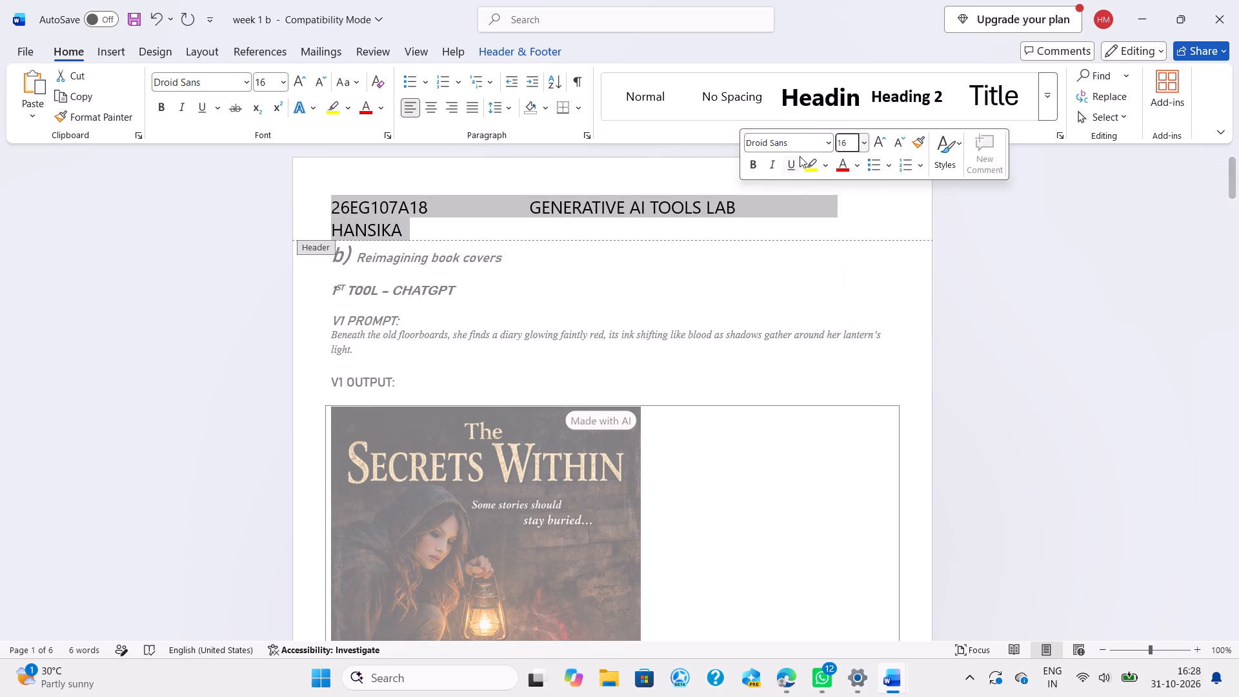
pyautogui.click(827, 145)
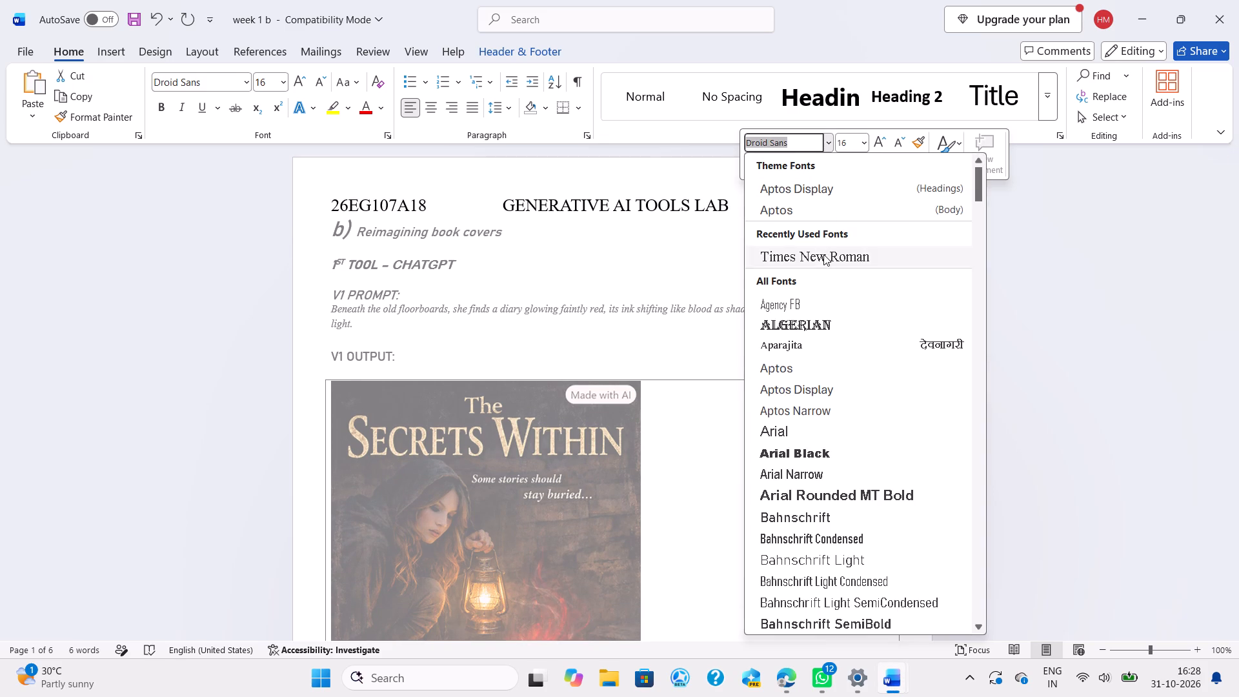
pyautogui.click(823, 254)
pyautogui.click(856, 163)
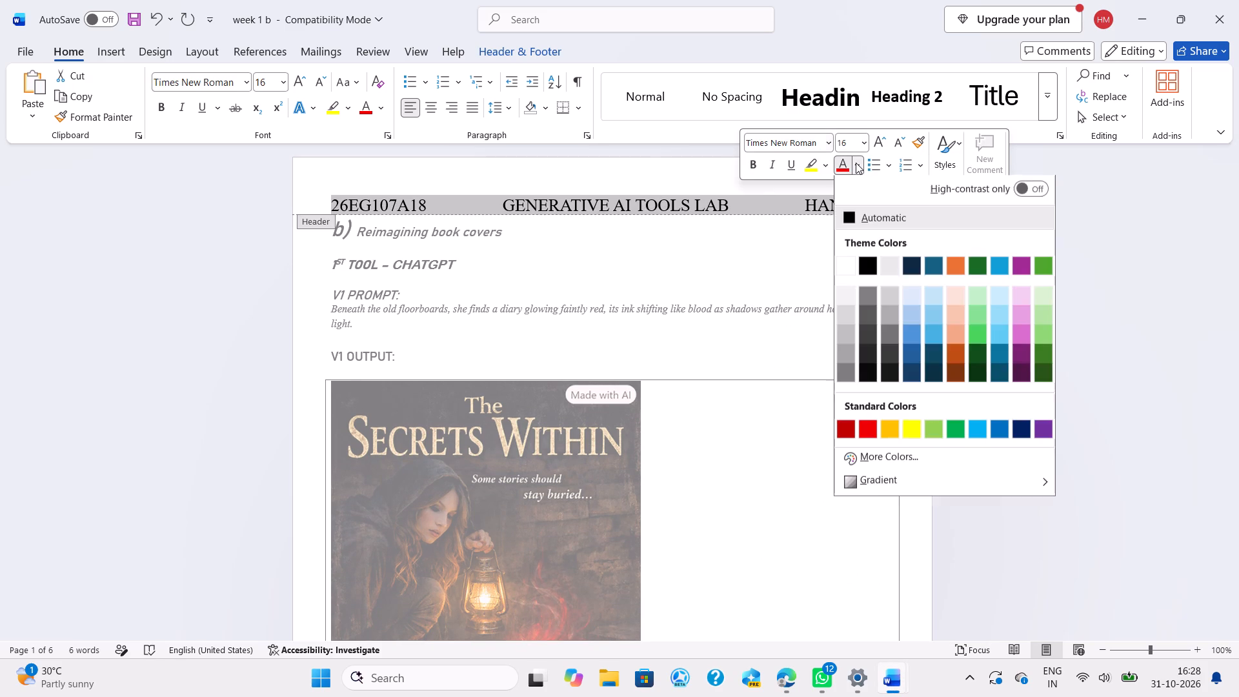
pyautogui.click(843, 378)
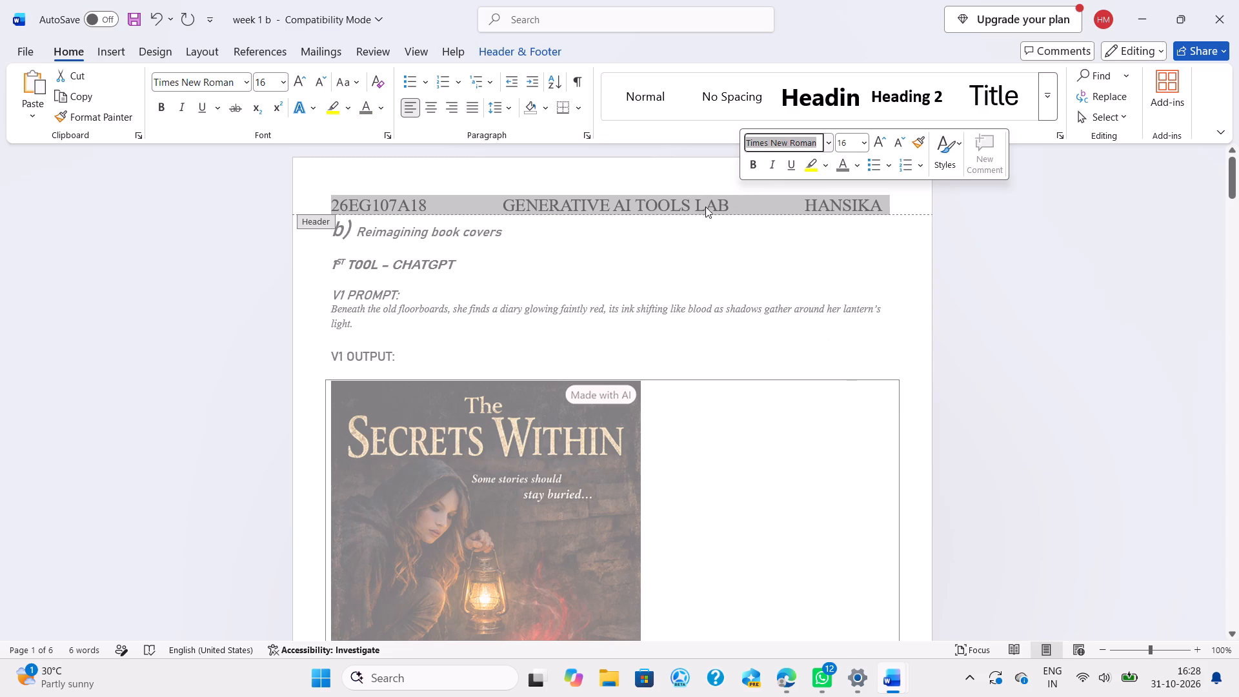
pyautogui.doubleClick(732, 249)
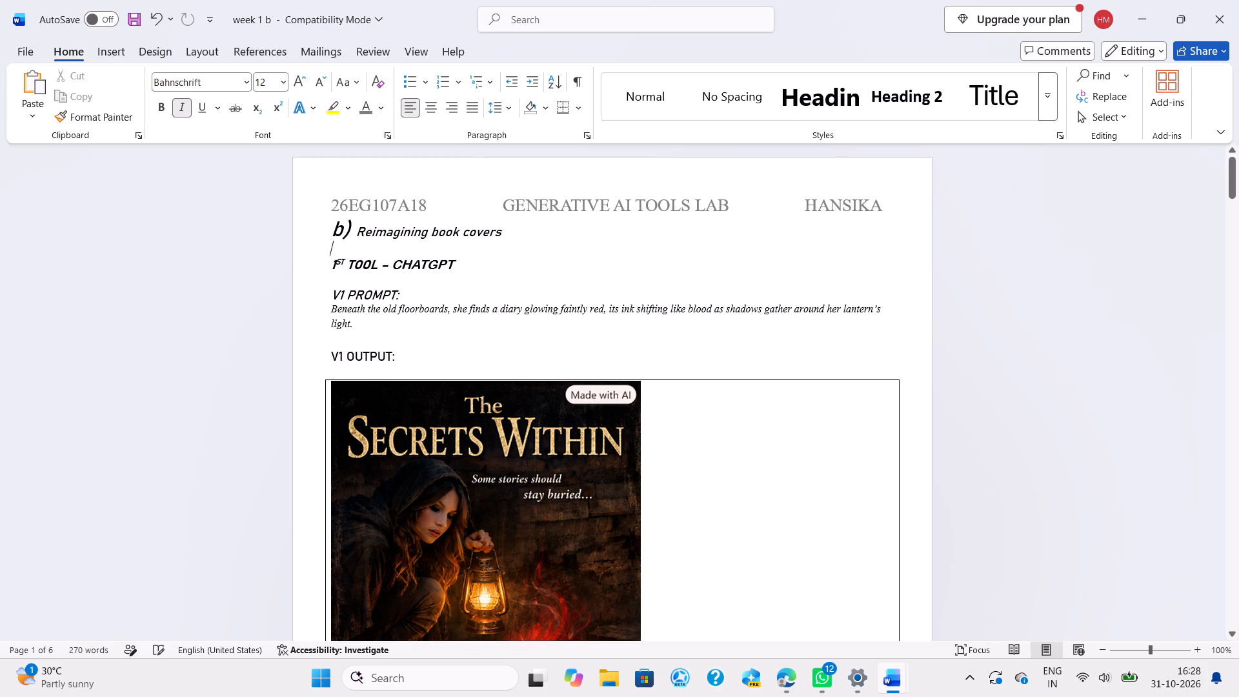
# Insert a blank line above the "b) Reimagining book covers" heading to separate it from the header.
pyautogui.click(327, 226)
pyautogui.press('Return')
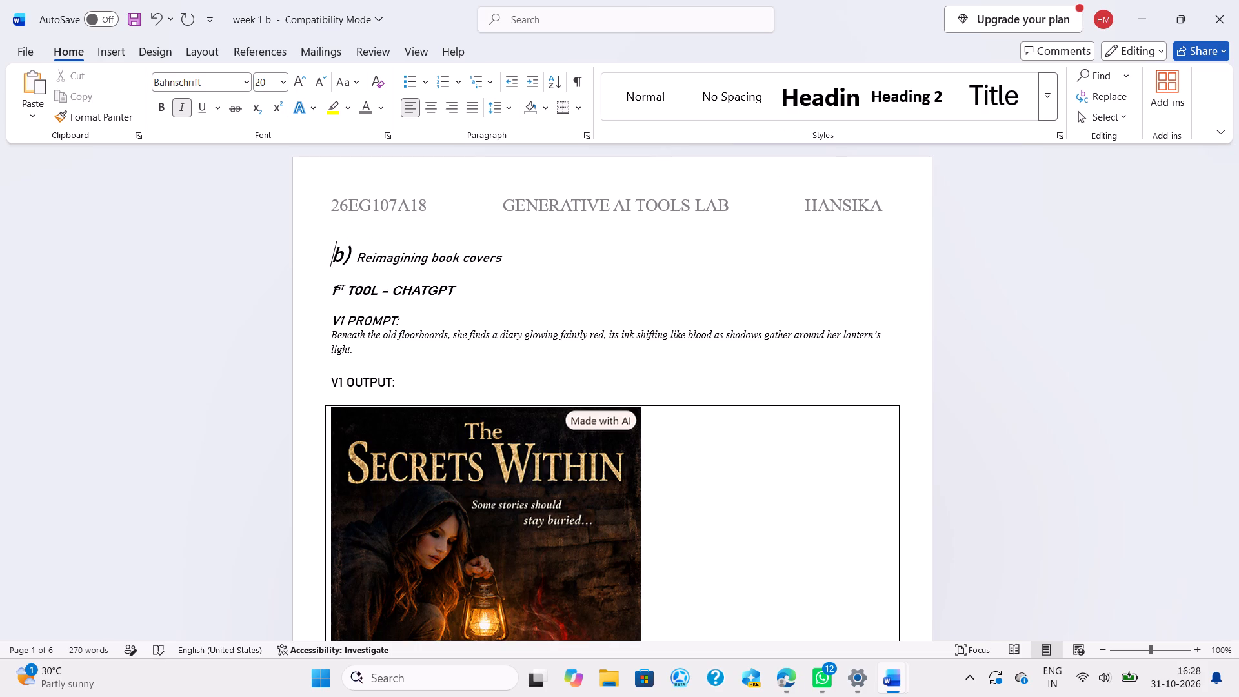
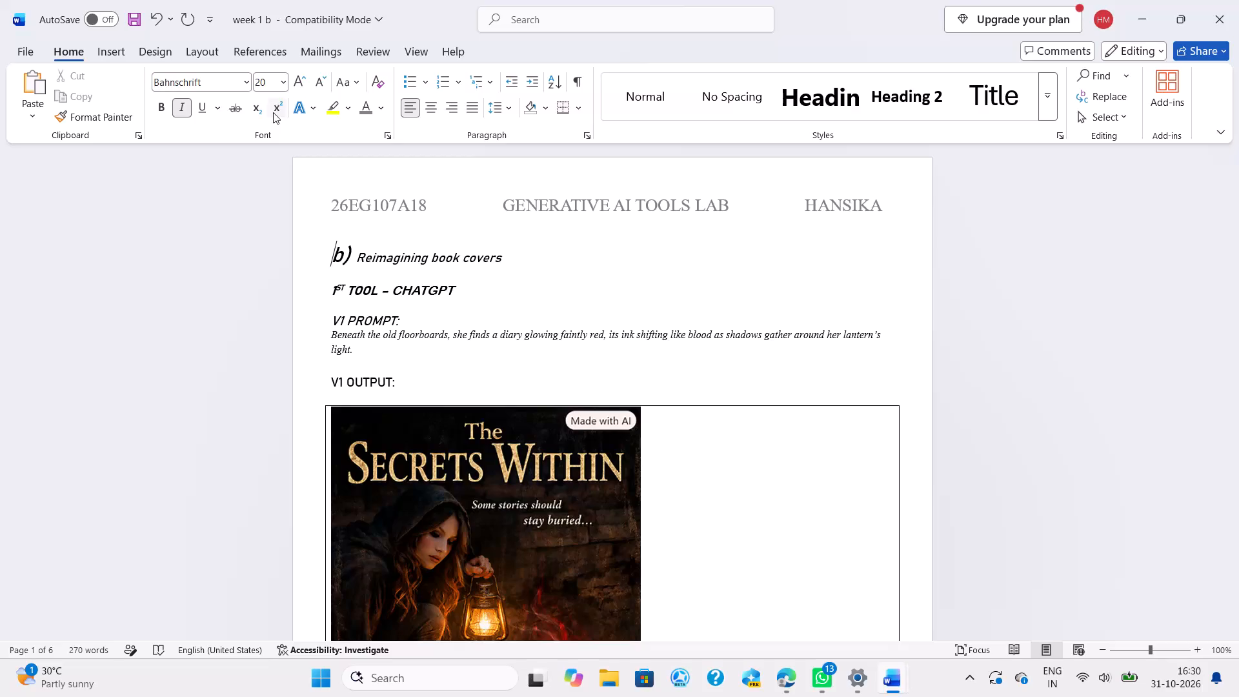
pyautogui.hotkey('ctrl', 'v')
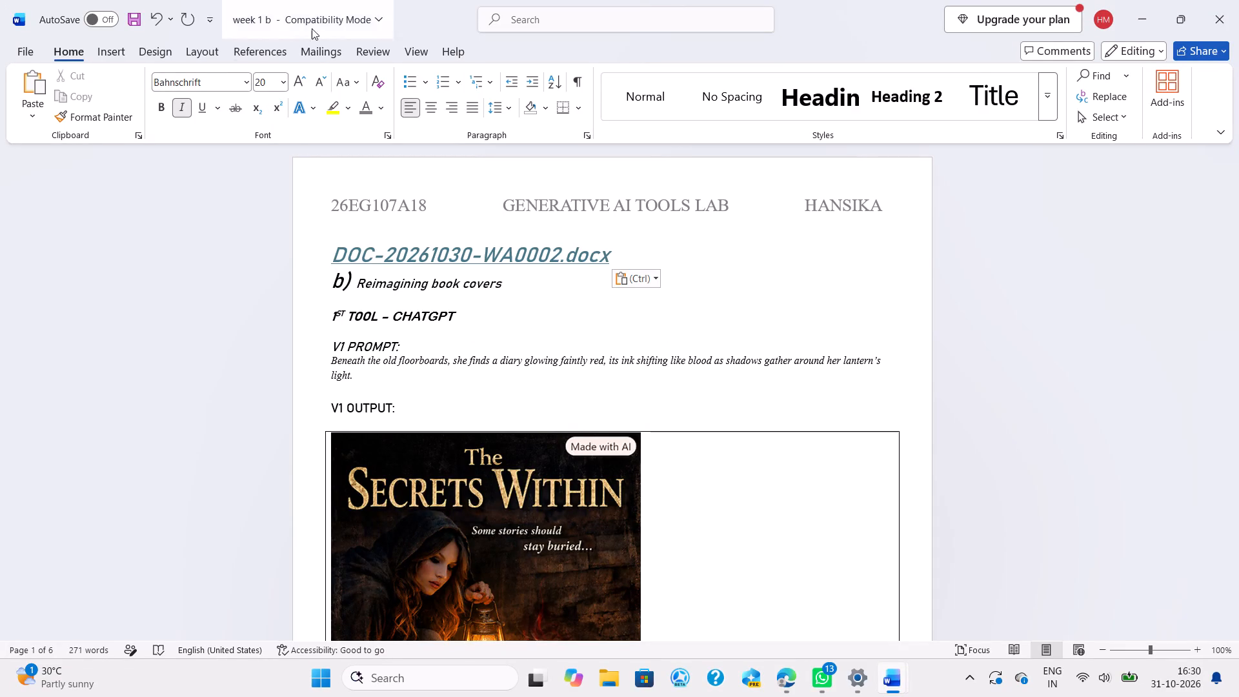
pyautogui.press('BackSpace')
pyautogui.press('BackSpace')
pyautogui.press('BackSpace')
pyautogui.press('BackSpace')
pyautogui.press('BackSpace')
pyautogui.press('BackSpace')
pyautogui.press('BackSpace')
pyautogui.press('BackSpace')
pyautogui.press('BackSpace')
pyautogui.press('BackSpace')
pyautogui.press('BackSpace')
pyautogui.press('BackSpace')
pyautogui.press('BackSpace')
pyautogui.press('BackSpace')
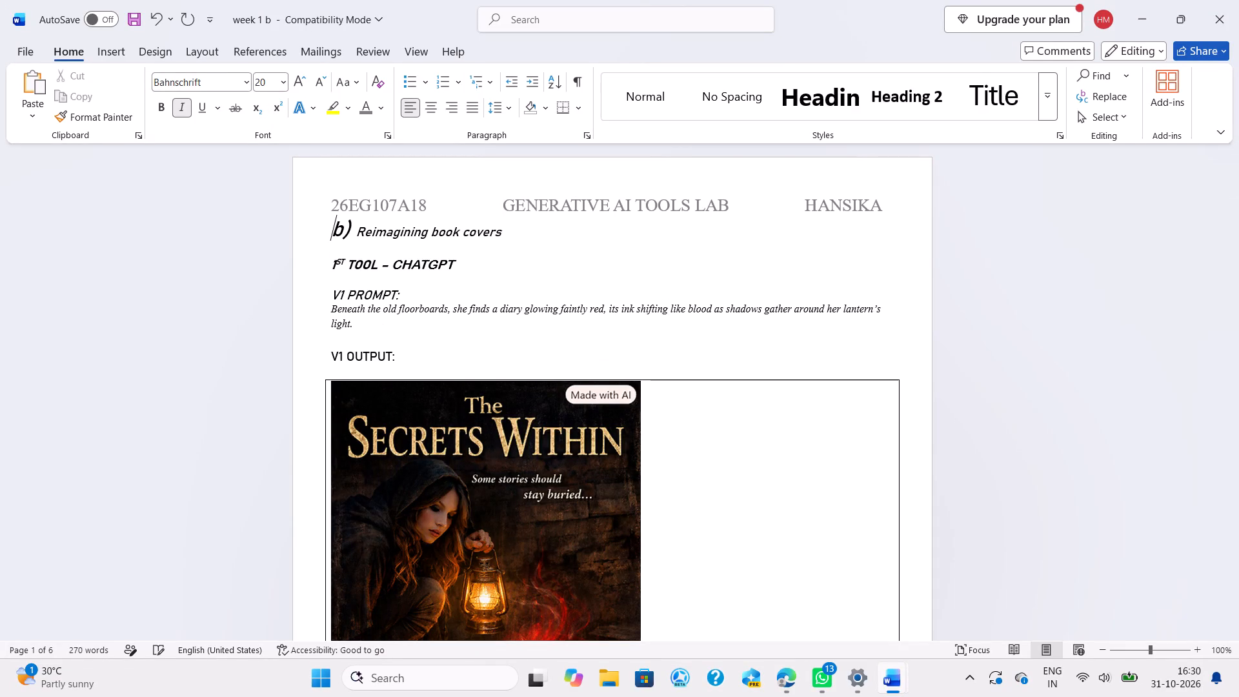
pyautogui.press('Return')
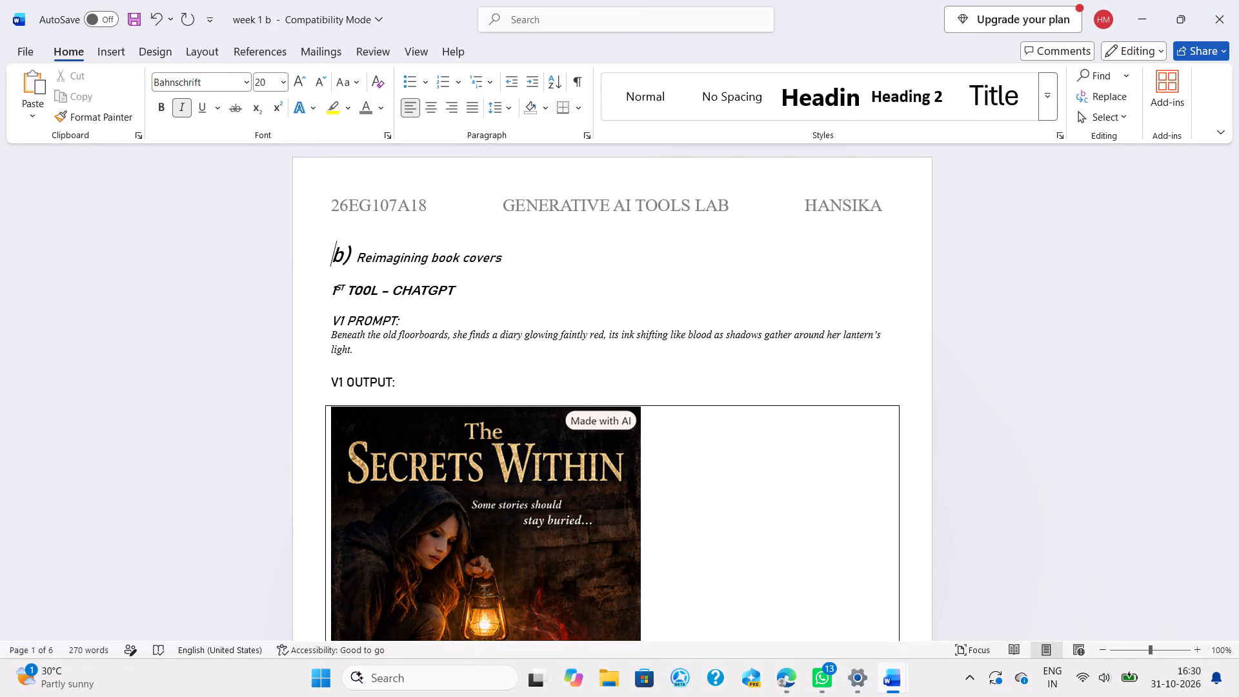
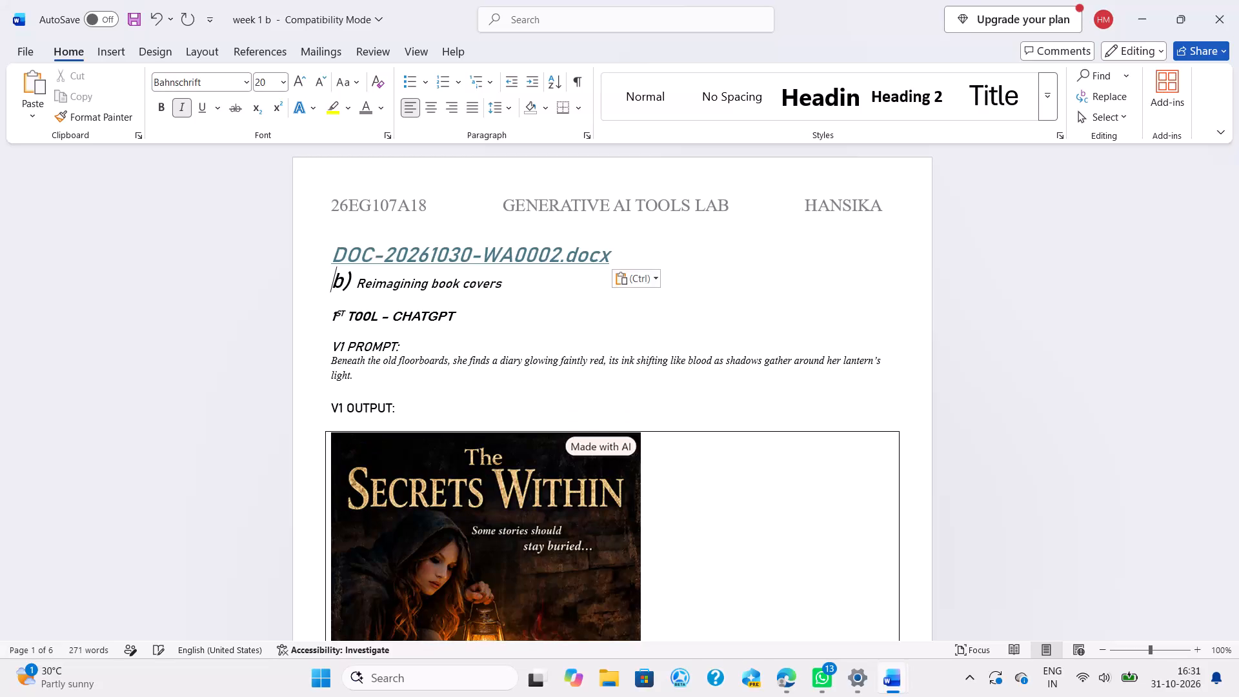
# Delete the pasted DOC-20261030-WA0002.docx link above the "b) Reimagining book covers" heading, keeping one blank line between the heading and the header.
pyautogui.press('BackSpace')
pyautogui.press('BackSpace')
pyautogui.press('BackSpace')
pyautogui.press('BackSpace')
pyautogui.press('BackSpace')
pyautogui.press('BackSpace')
pyautogui.press('BackSpace')
pyautogui.press('BackSpace')
pyautogui.press('BackSpace')
pyautogui.press('BackSpace')
pyautogui.press('BackSpace')
pyautogui.press('BackSpace')
pyautogui.press('BackSpace')
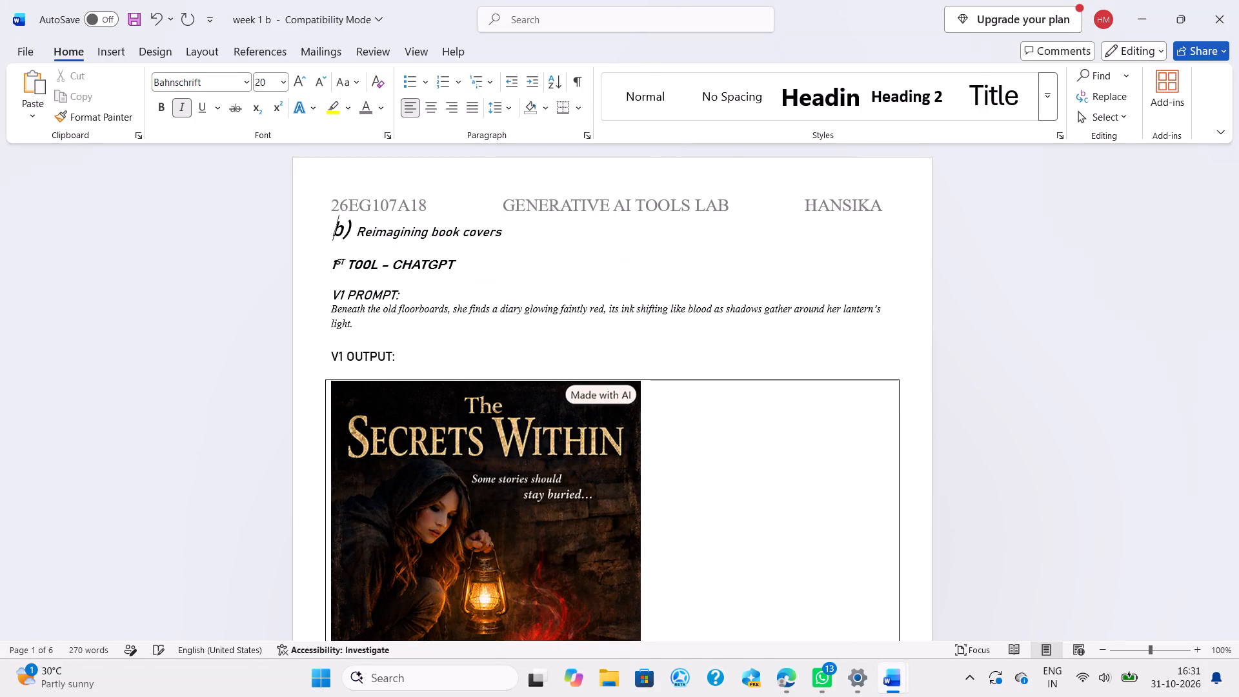
pyautogui.press('Return')
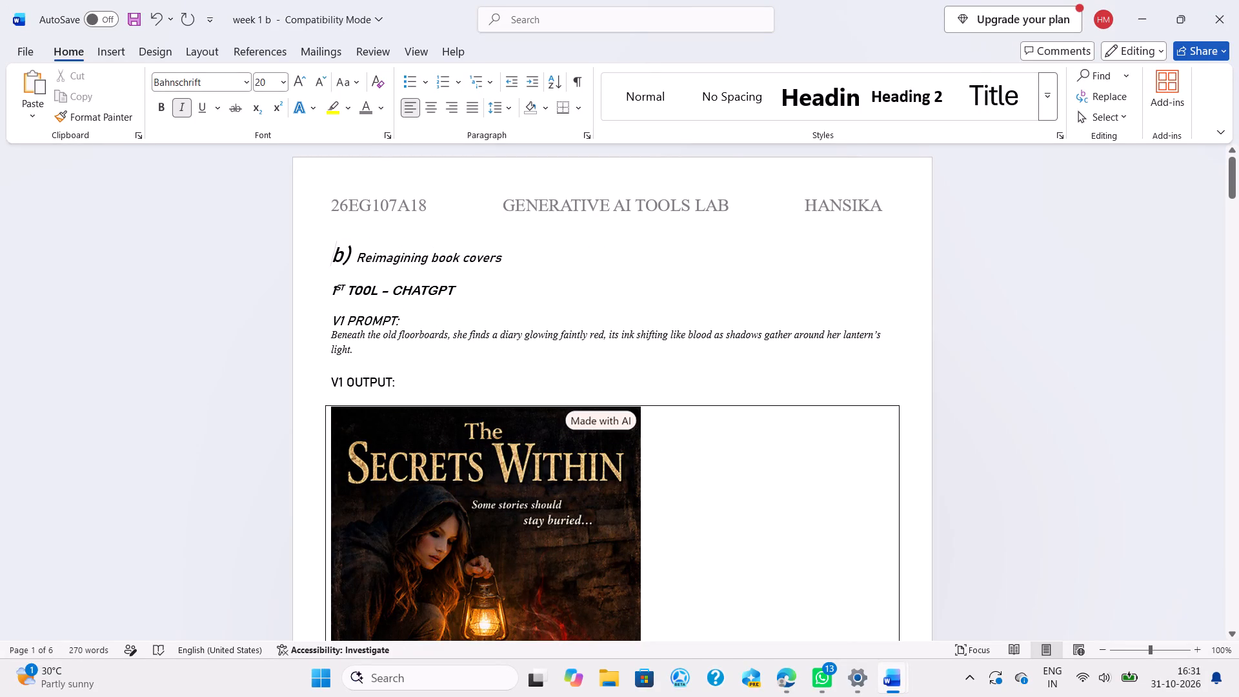
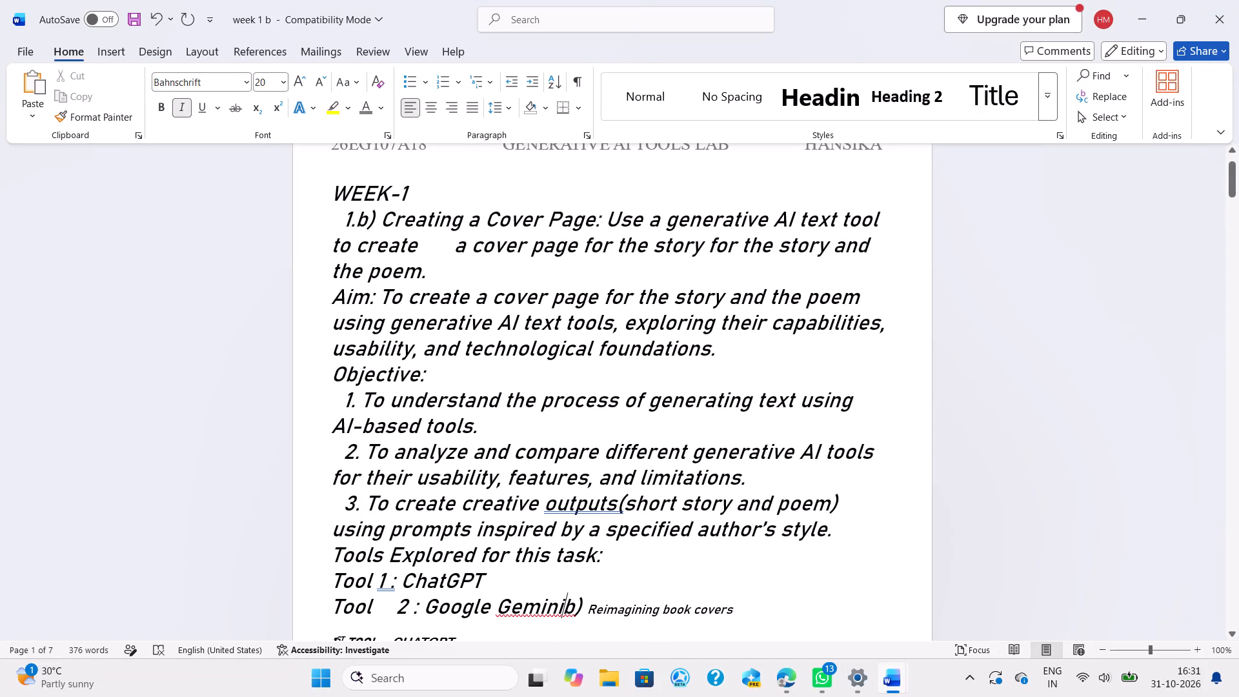
# Remove the leading indent before "1.b) Creating a Cover Page" so the line starts at the margin.
pyautogui.click(342, 216)
pyautogui.press('BackSpace')
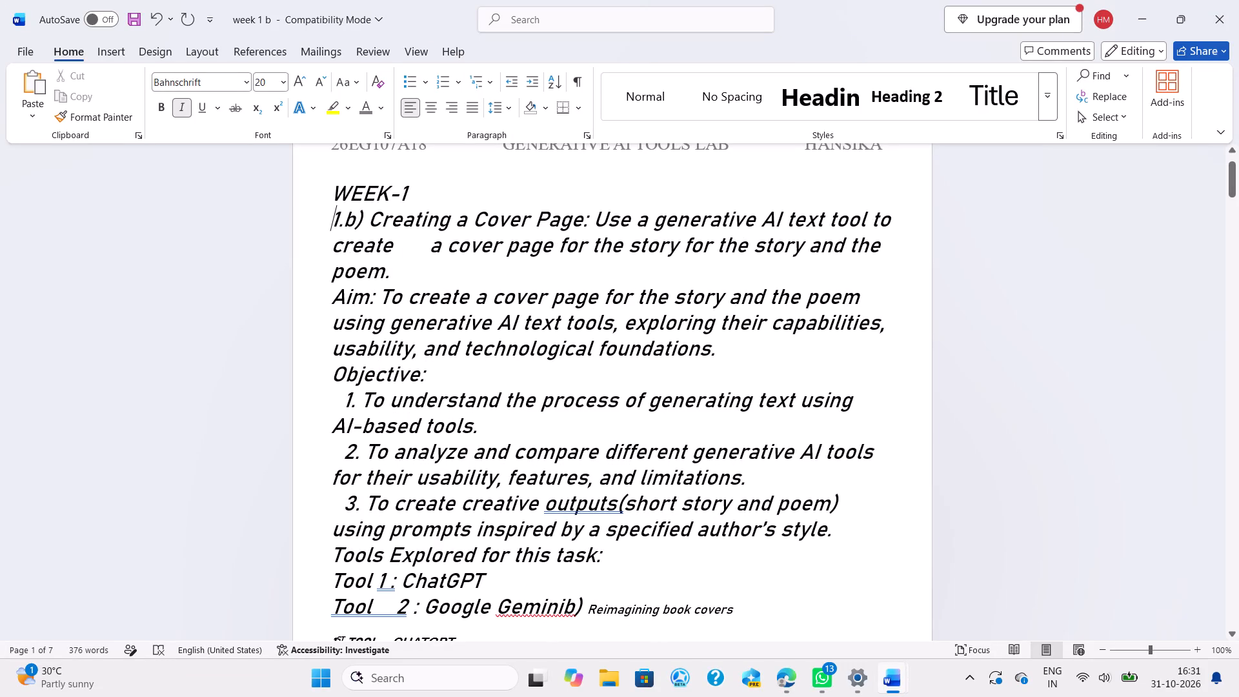
# Shift the "WEEK-1" heading to roughly the middle of its line by adding leading spaces before it.
pyautogui.click(326, 183)
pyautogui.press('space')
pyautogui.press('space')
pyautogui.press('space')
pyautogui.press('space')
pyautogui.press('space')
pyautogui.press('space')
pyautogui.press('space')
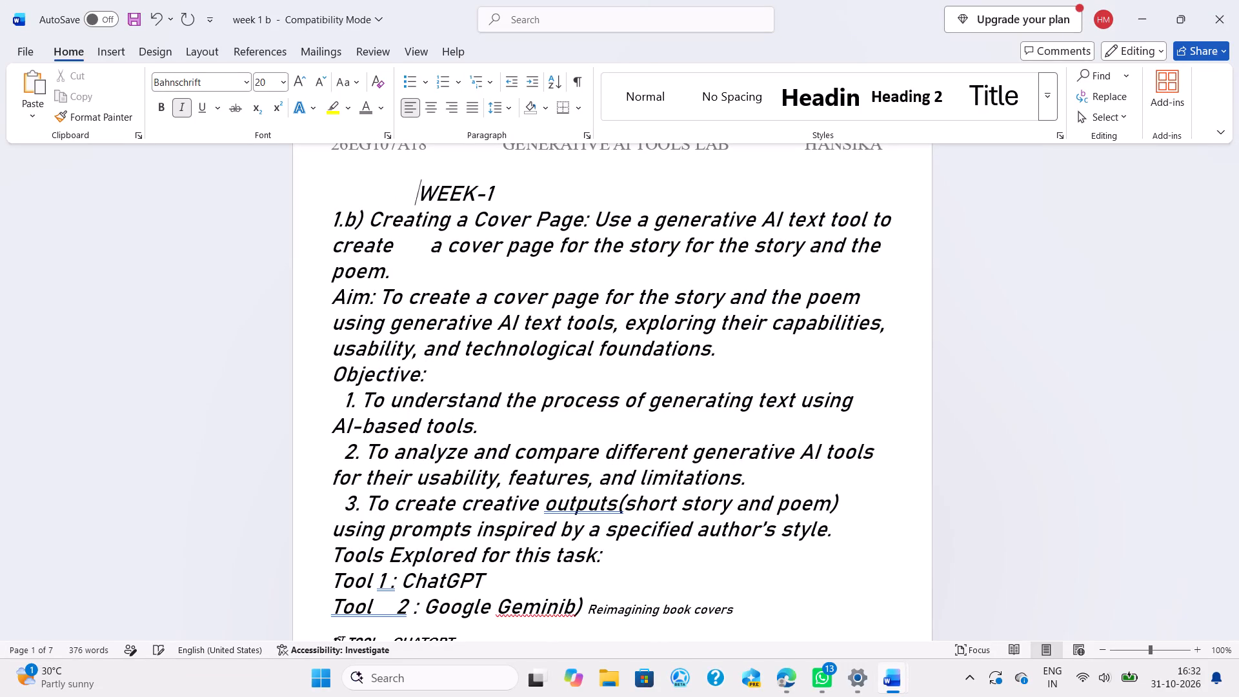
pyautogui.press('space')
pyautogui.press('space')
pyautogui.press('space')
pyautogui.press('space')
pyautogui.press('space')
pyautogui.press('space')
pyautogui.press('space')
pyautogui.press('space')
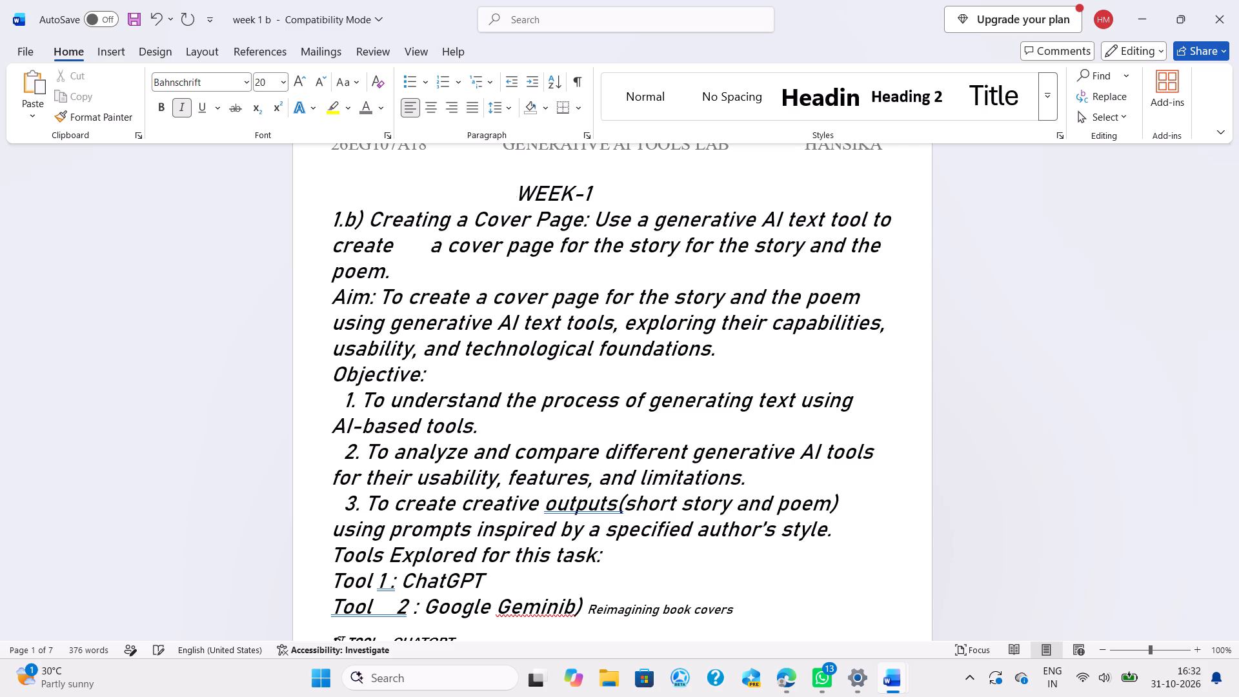
pyautogui.press('BackSpace')
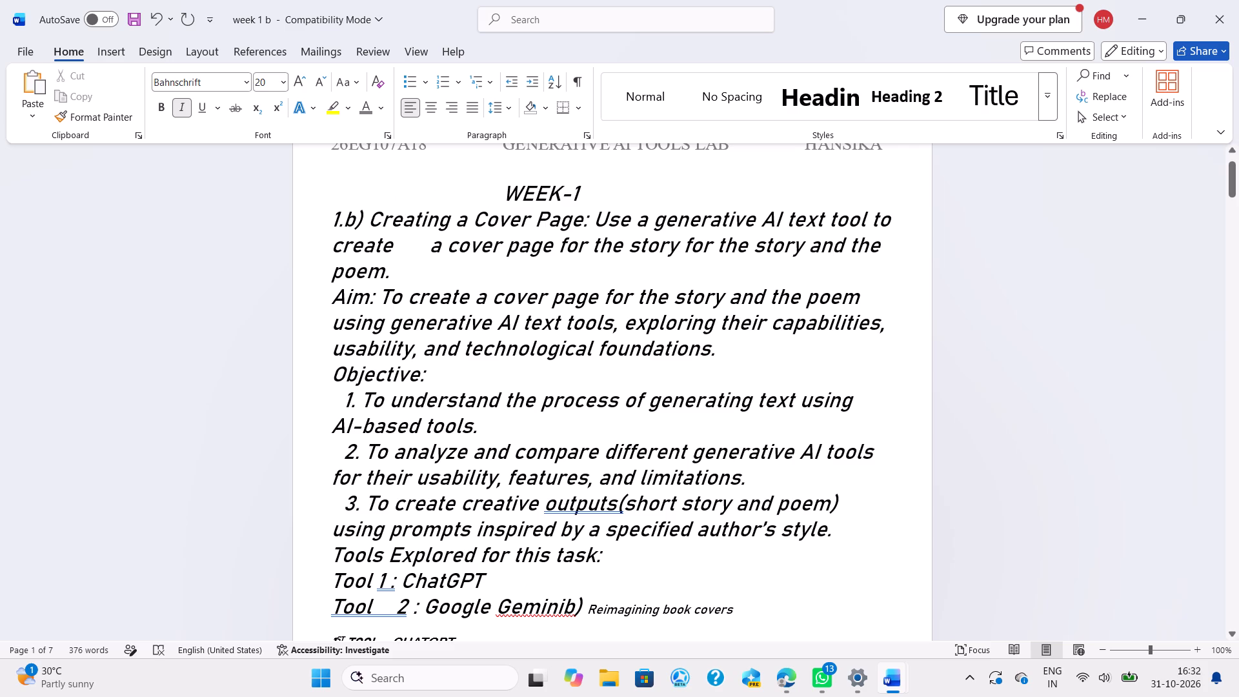
# Delete the stray letter b after "Google Gemini" in the Tool 2 line.
pyautogui.moveTo(508, 185); pyautogui.dragTo(691, 428)
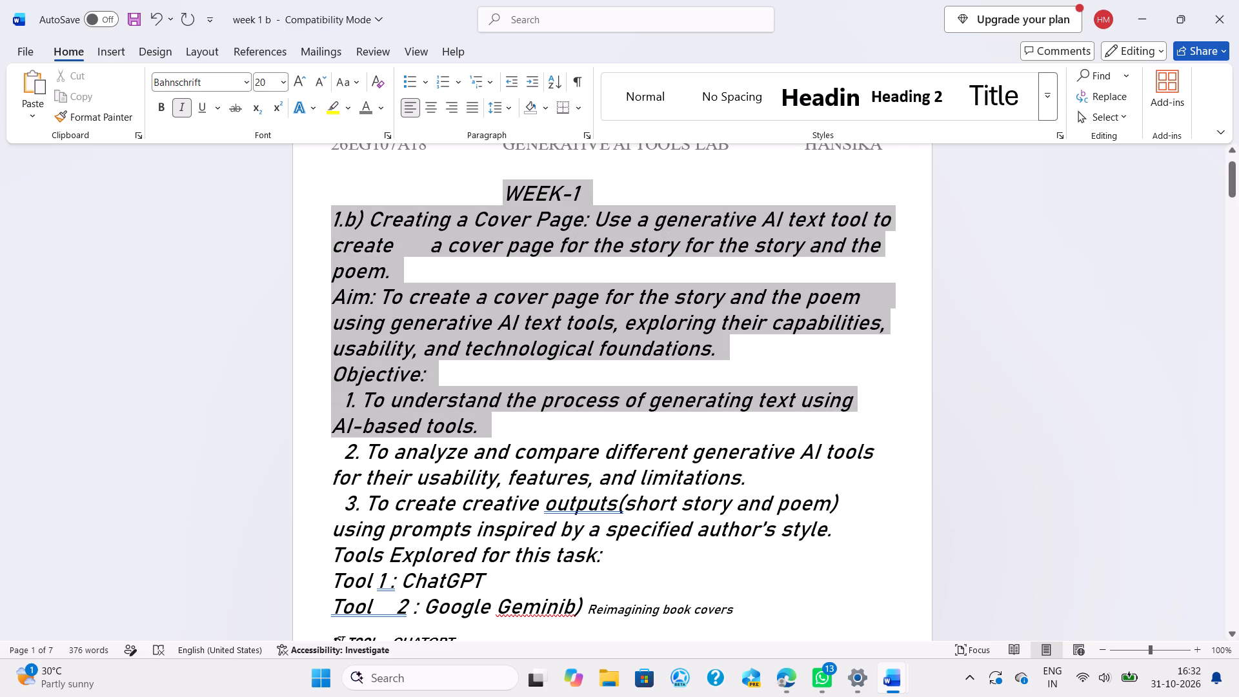
pyautogui.moveTo(691, 428); pyautogui.dragTo(558, 595)
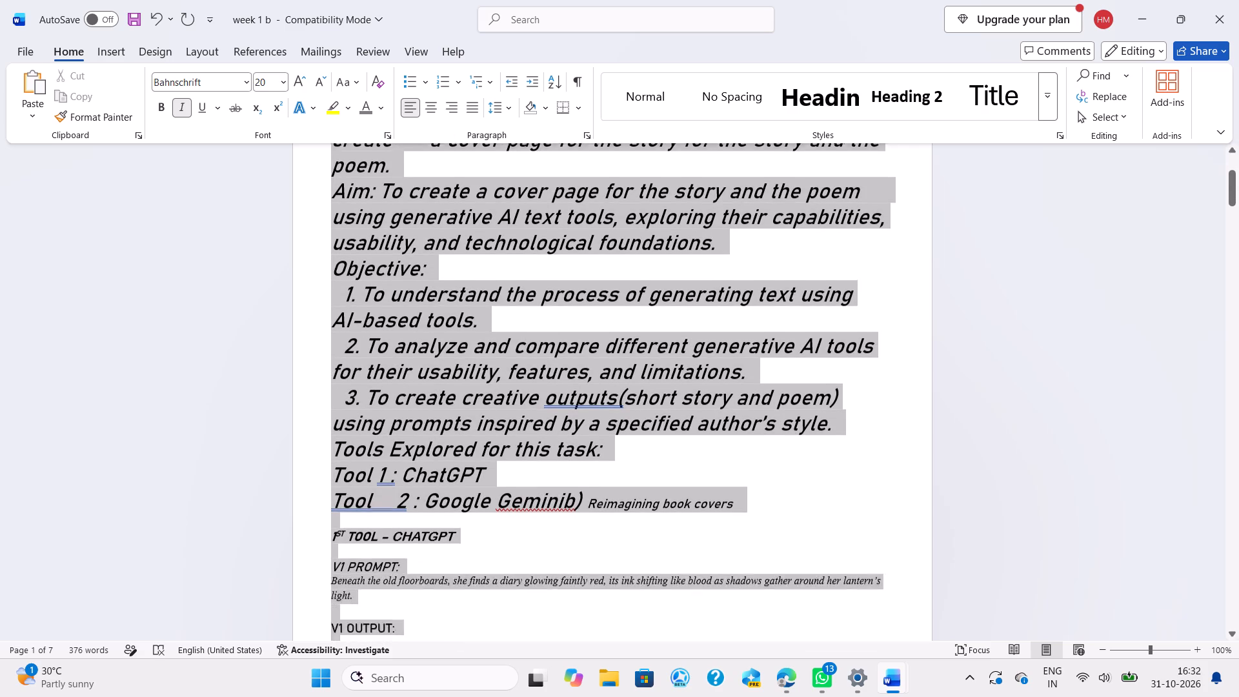
pyautogui.moveTo(558, 595); pyautogui.dragTo(564, 467)
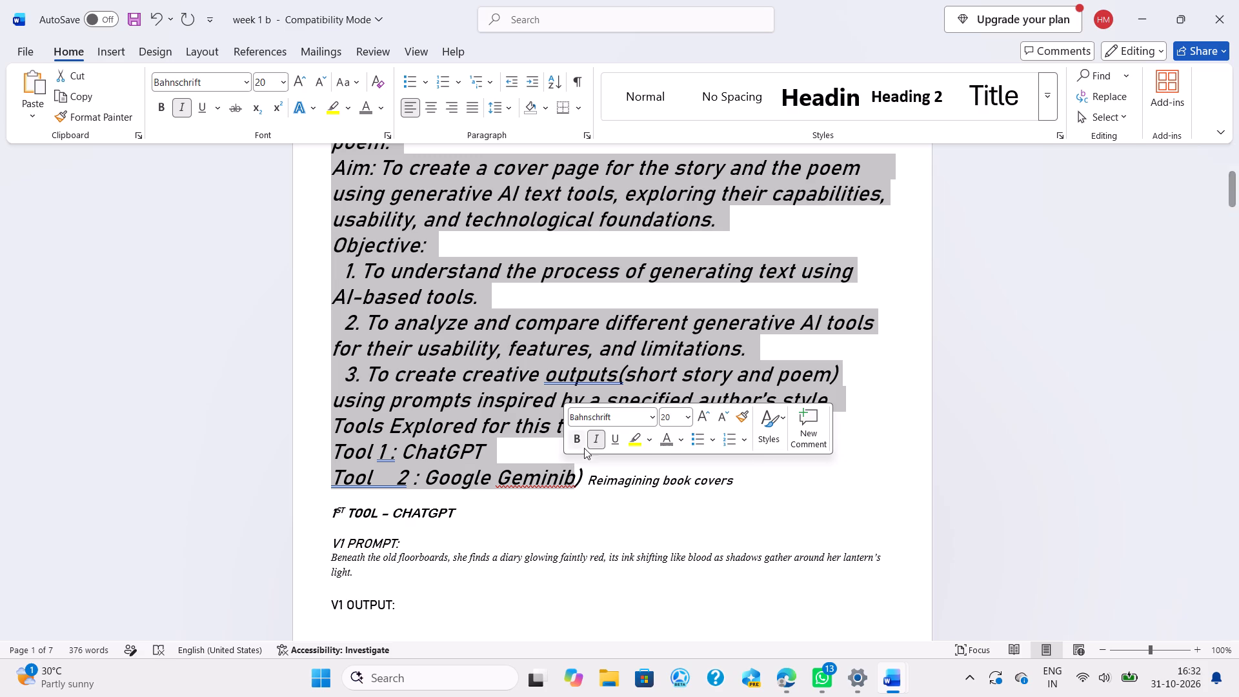
pyautogui.click(589, 469)
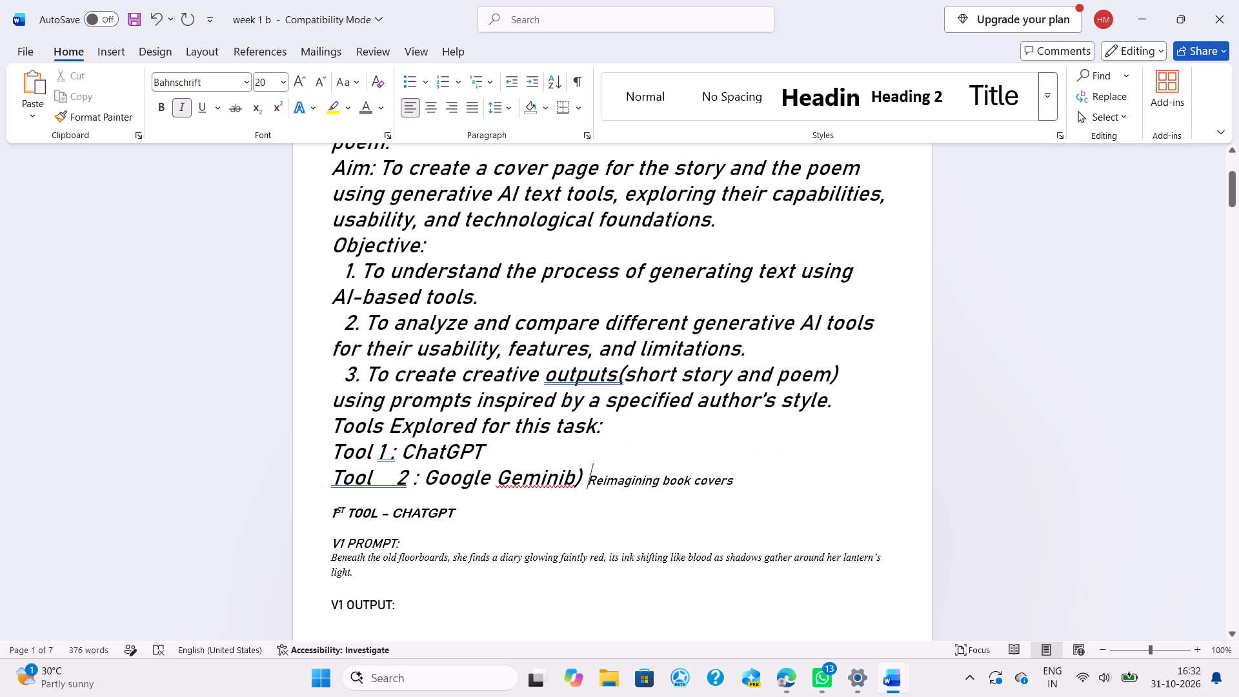
pyautogui.click(581, 473)
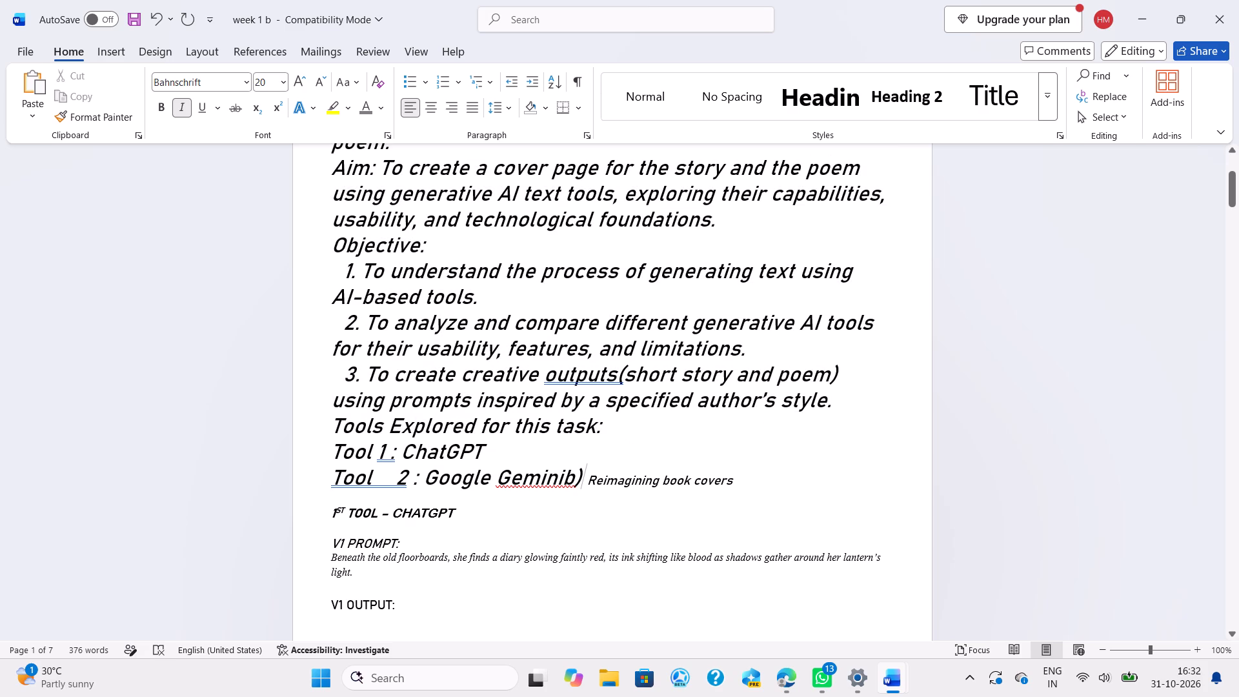
pyautogui.click(578, 477)
pyautogui.press('BackSpace')
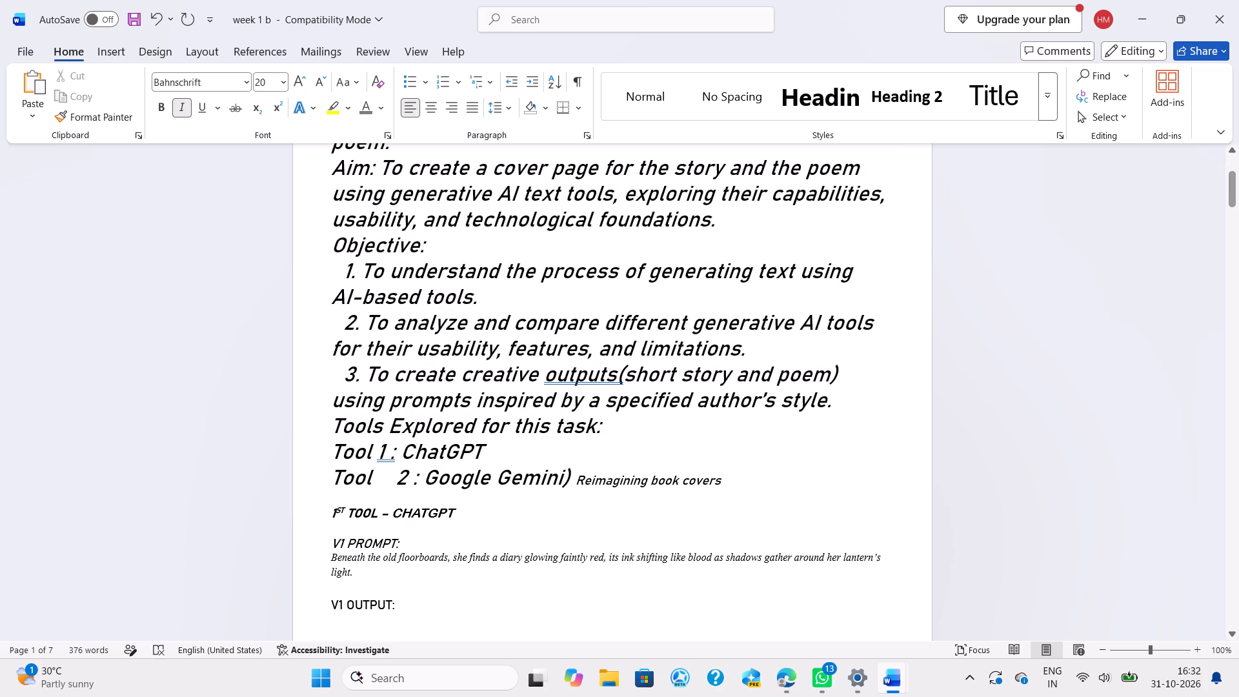
# Format the text from "Aim:" through the Tool 2 Google Gemini line as non-italic Times New Roman, size 12.
pyautogui.moveTo(334, 167); pyautogui.dragTo(585, 450)
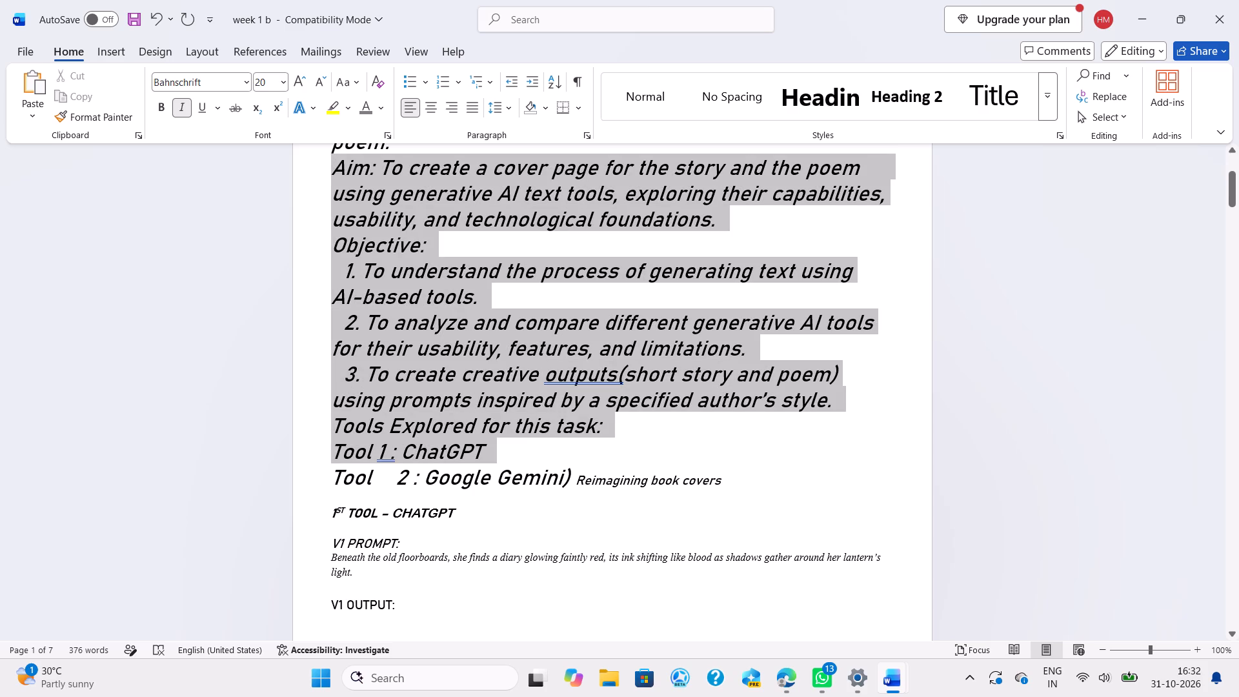
pyautogui.moveTo(585, 450); pyautogui.dragTo(577, 470)
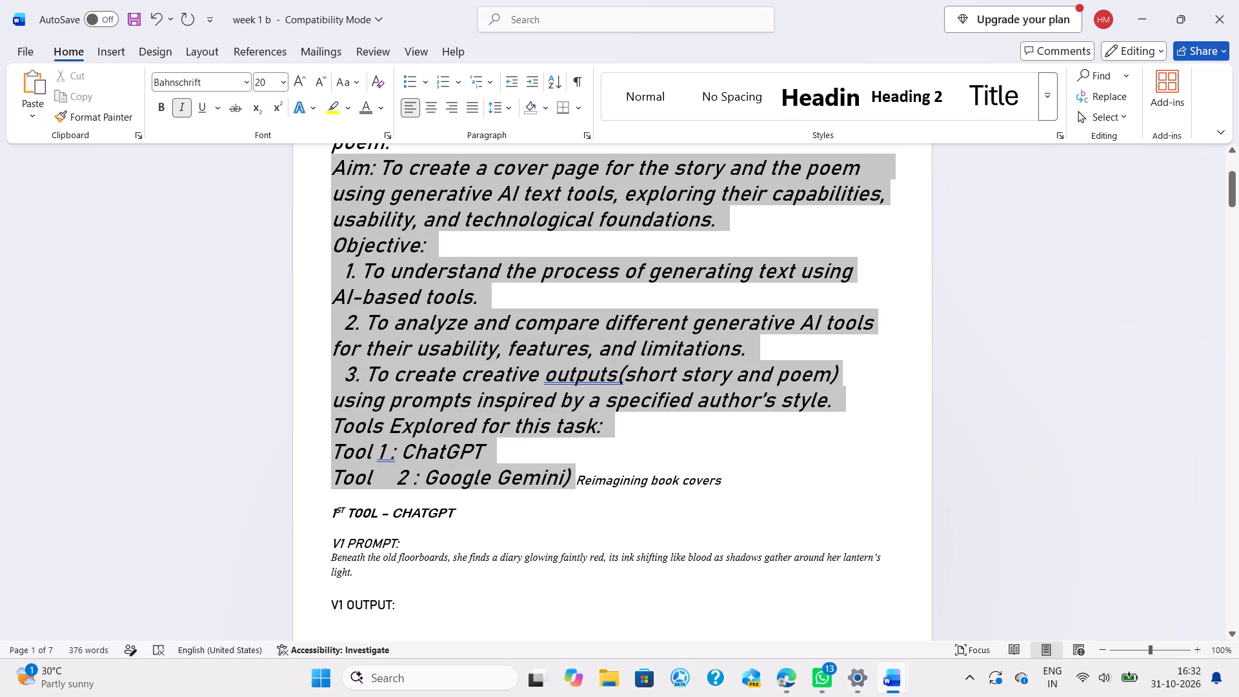
pyautogui.moveTo(577, 470); pyautogui.dragTo(579, 469)
pyautogui.click(612, 439)
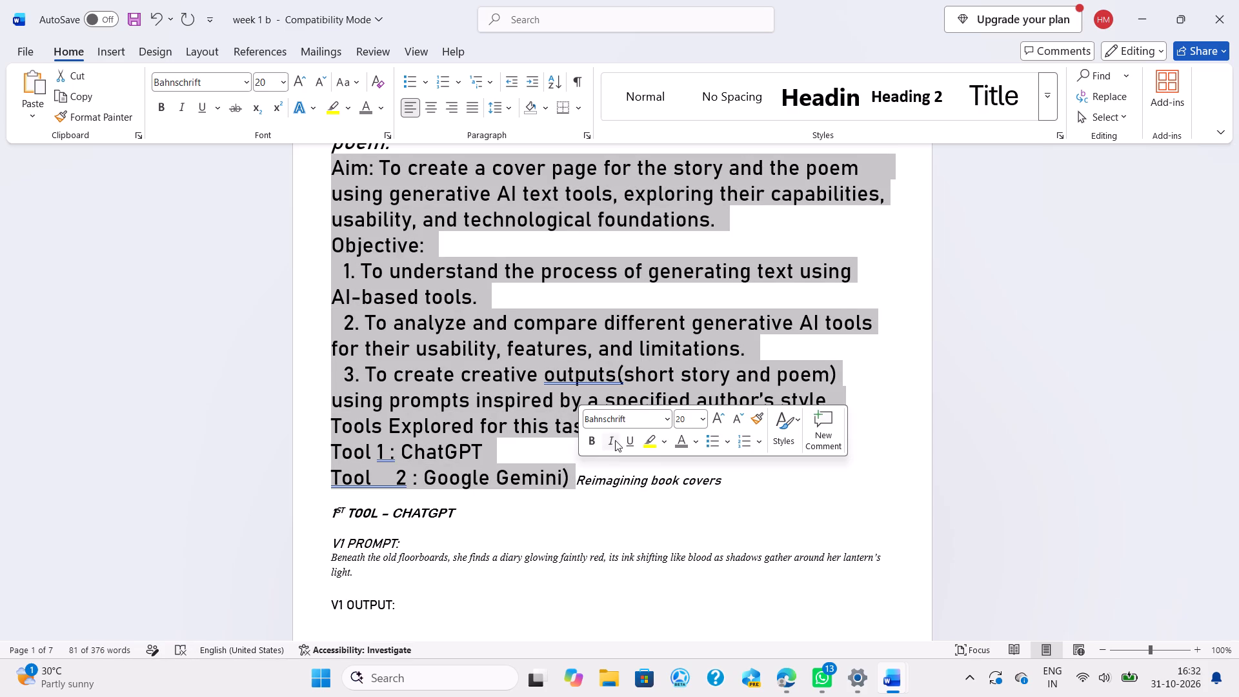
pyautogui.click(707, 415)
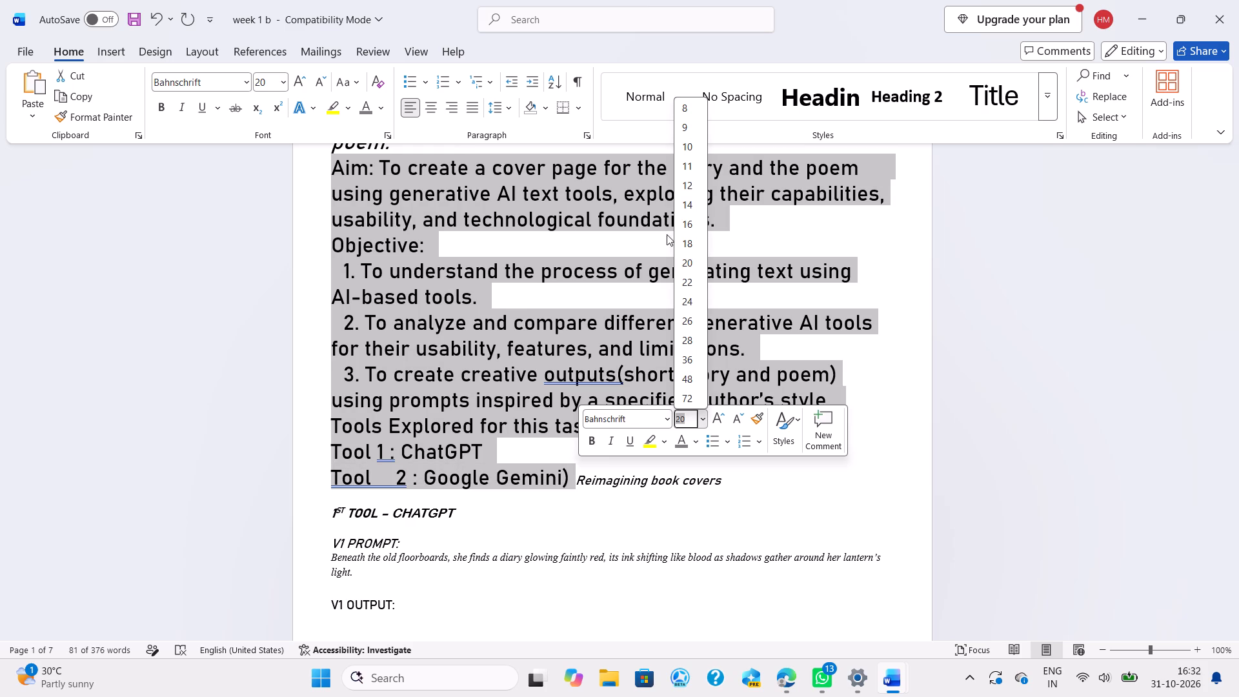
pyautogui.click(684, 187)
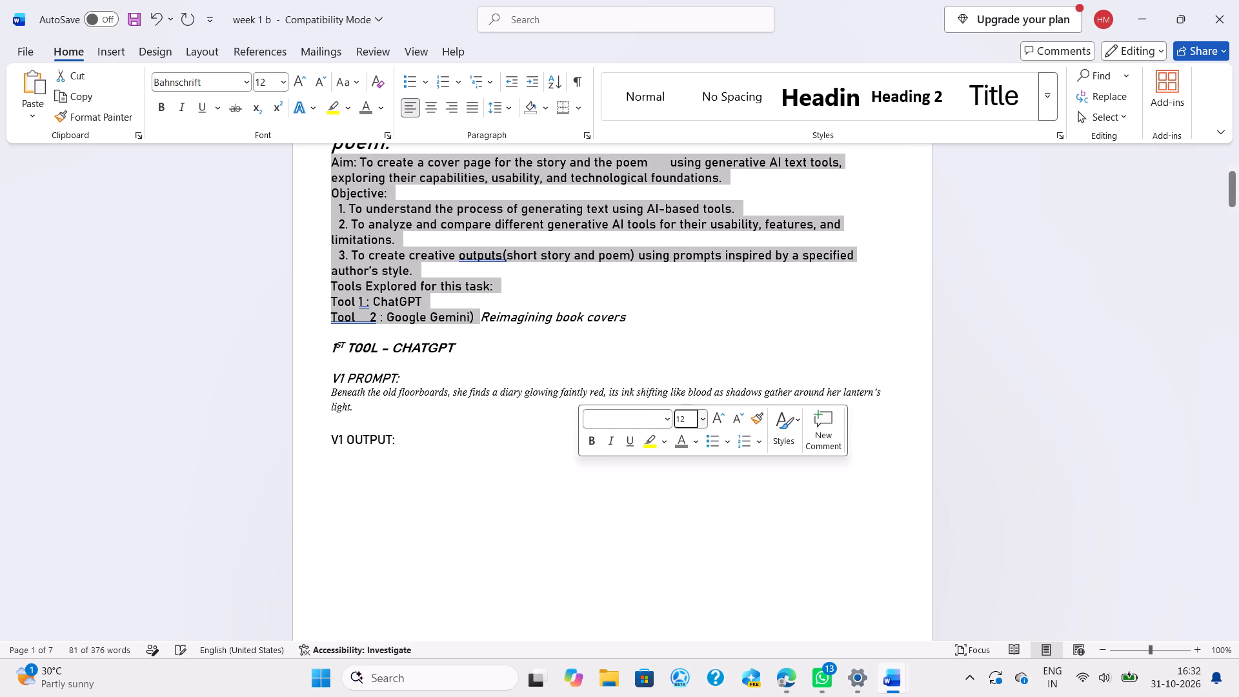
pyautogui.click(666, 420)
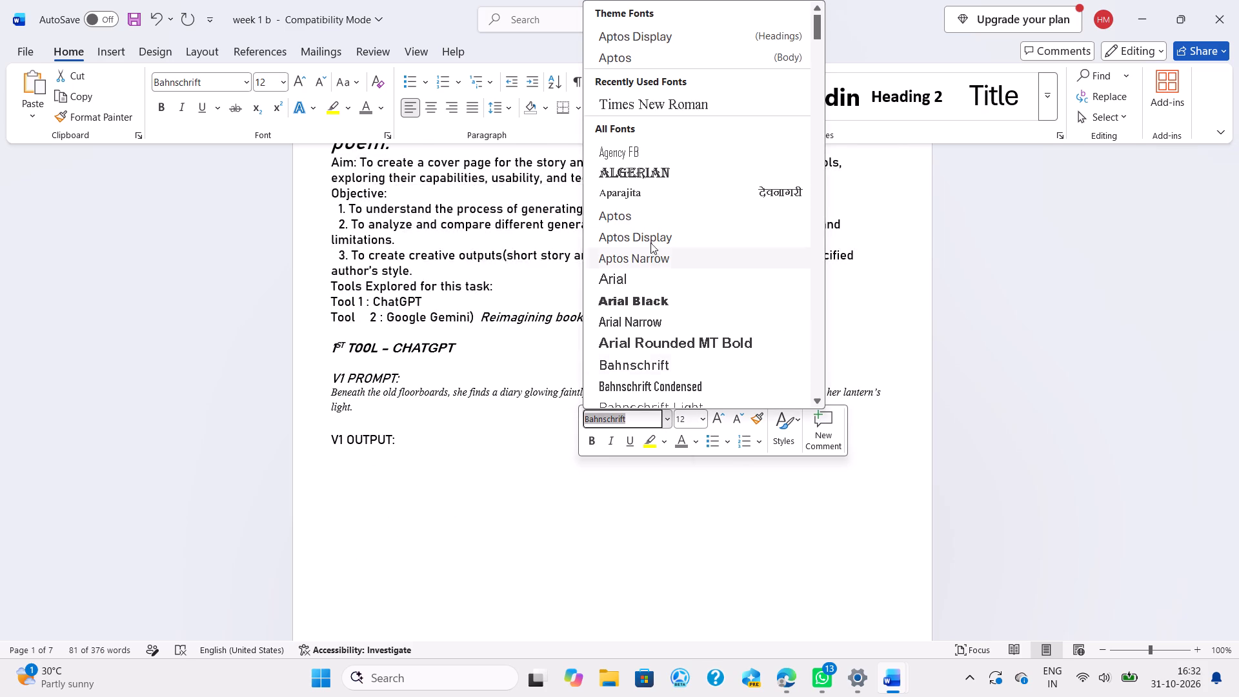
pyautogui.click(677, 109)
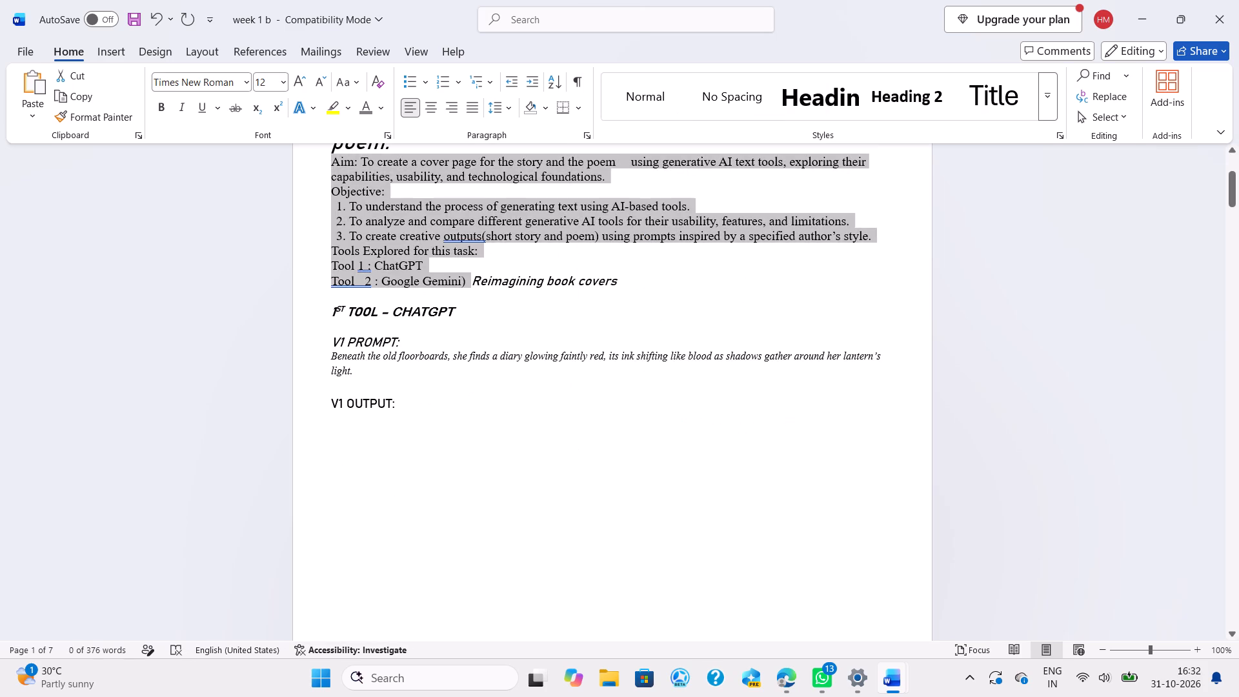
# Format the whole "1.b) Creating a Cover Page" paragraph as non-italic Times New Roman, size 12.
pyautogui.scroll(1, 507, 278)
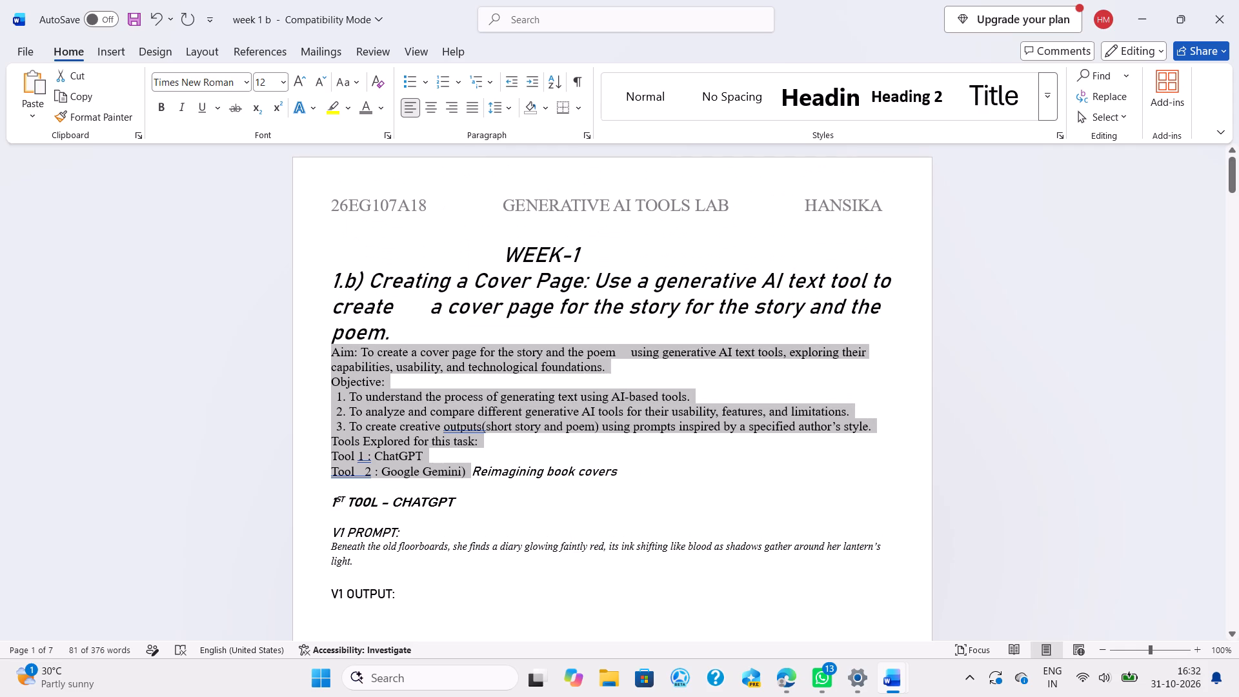
pyautogui.moveTo(328, 271); pyautogui.dragTo(398, 339)
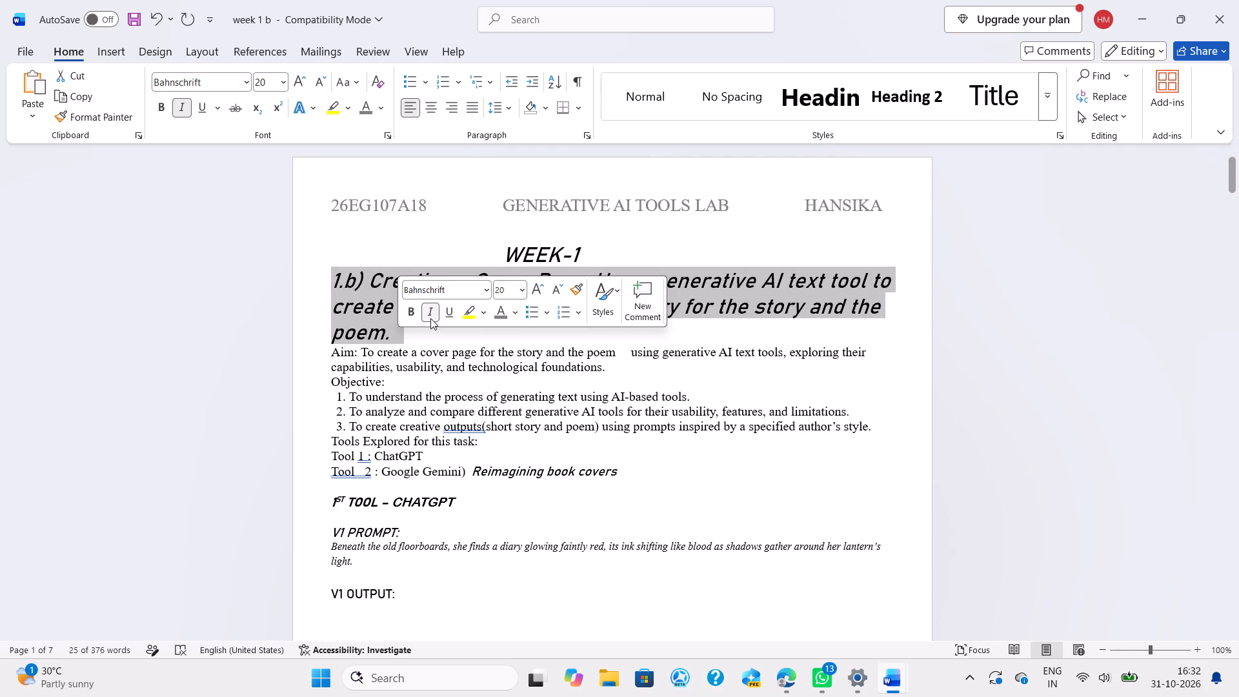
pyautogui.click(431, 314)
pyautogui.click(488, 292)
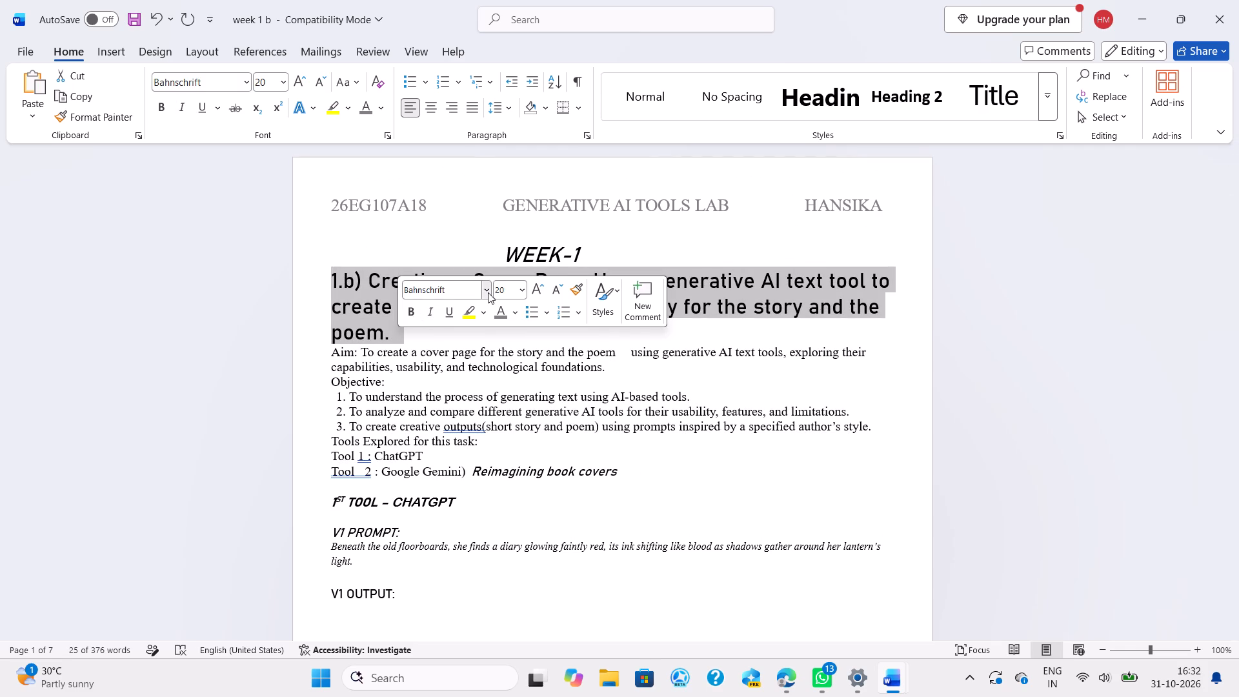
pyautogui.click(491, 410)
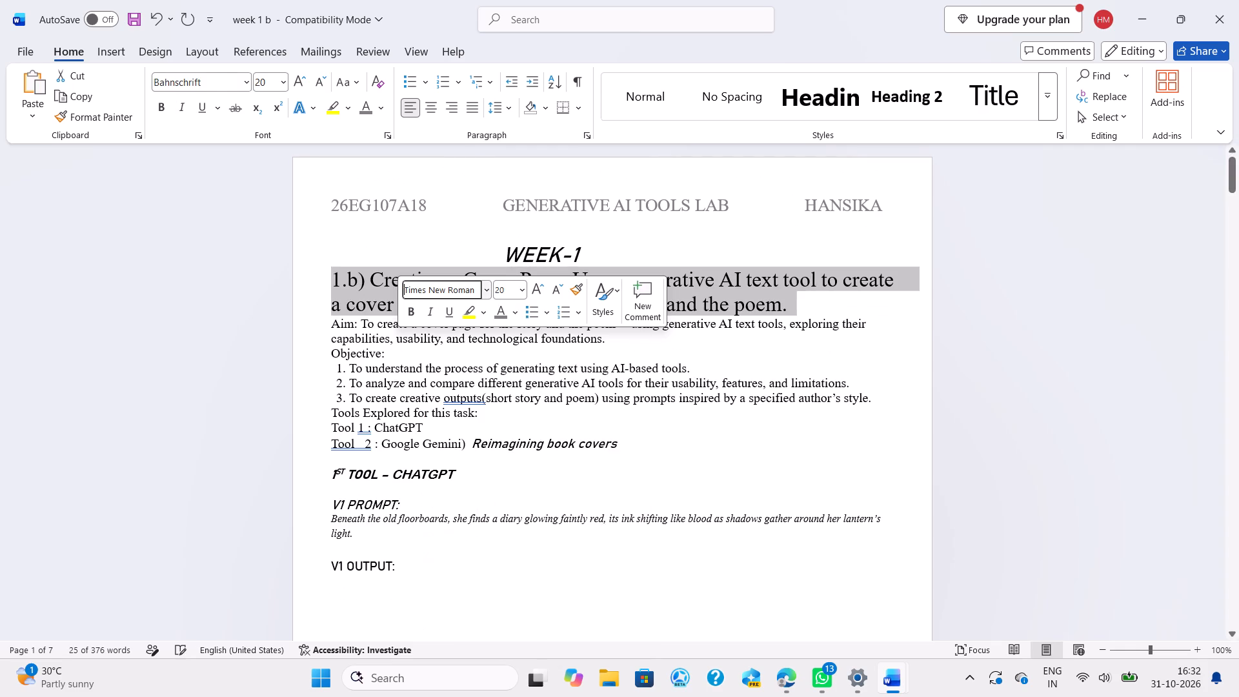
pyautogui.click(523, 292)
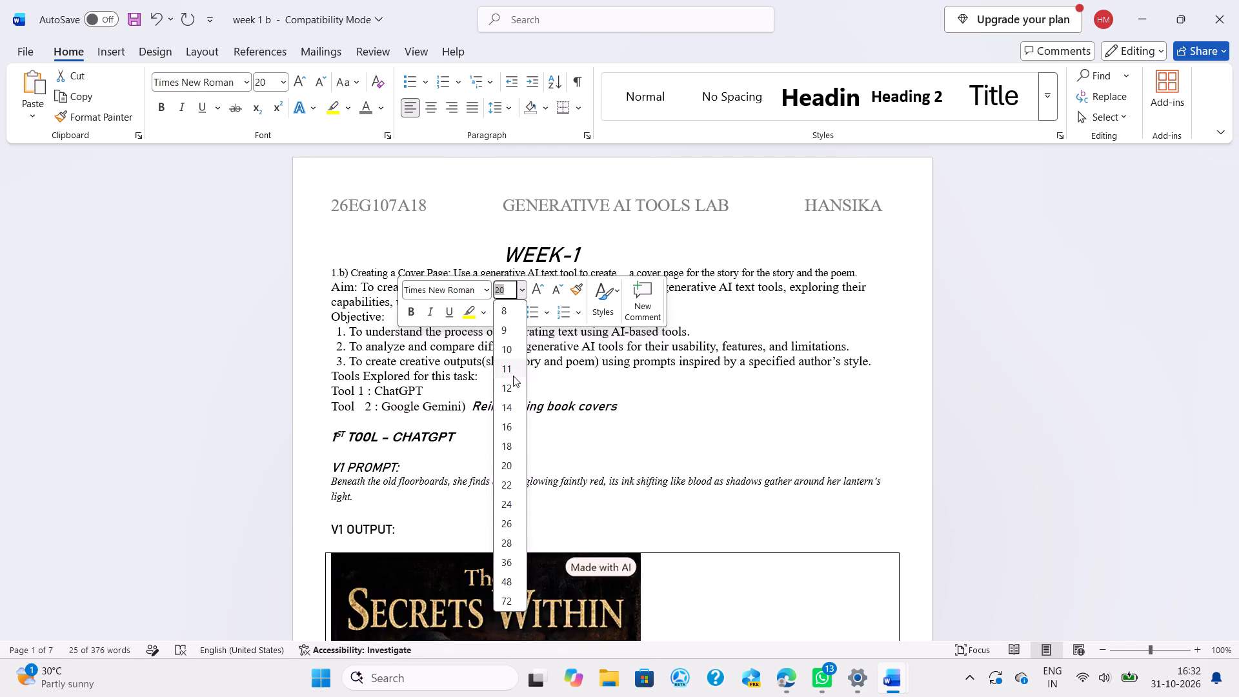
pyautogui.click(512, 387)
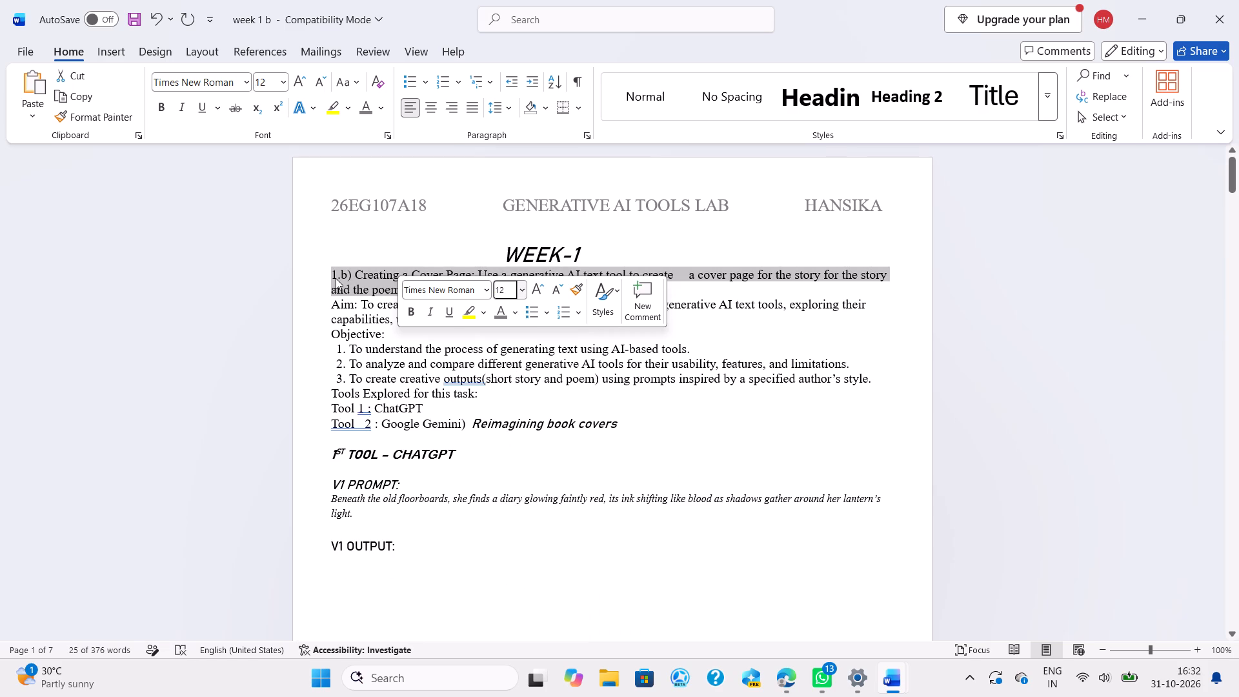
# Make the lead-in "1.b) Creating a Cover Page:" bold and set its font size to 14.
pyautogui.click(336, 278)
pyautogui.moveTo(327, 274); pyautogui.dragTo(472, 282)
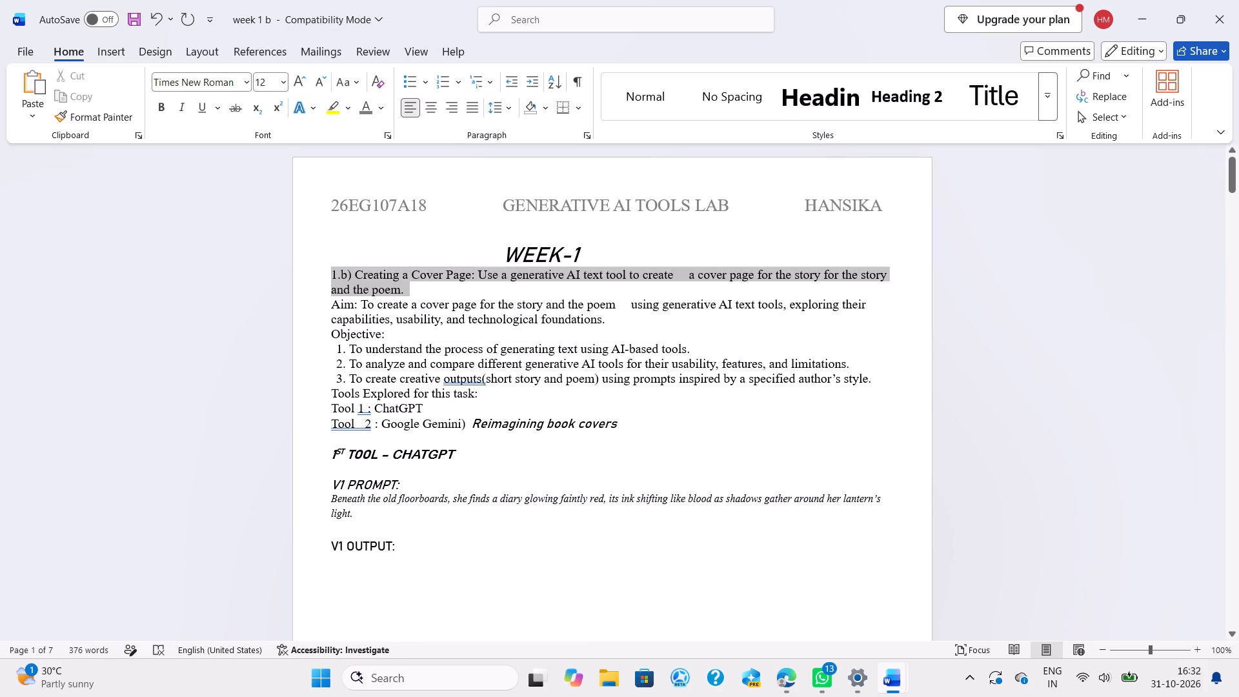
pyautogui.moveTo(472, 282); pyautogui.dragTo(472, 274)
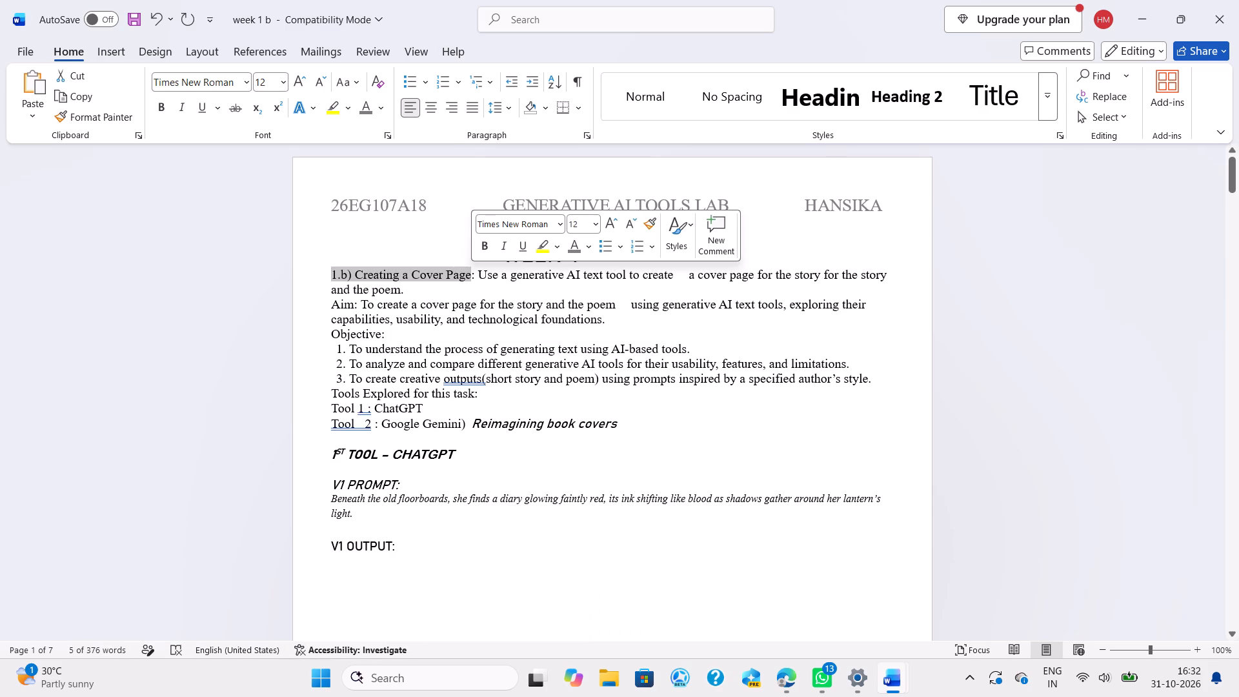
pyautogui.click(477, 297)
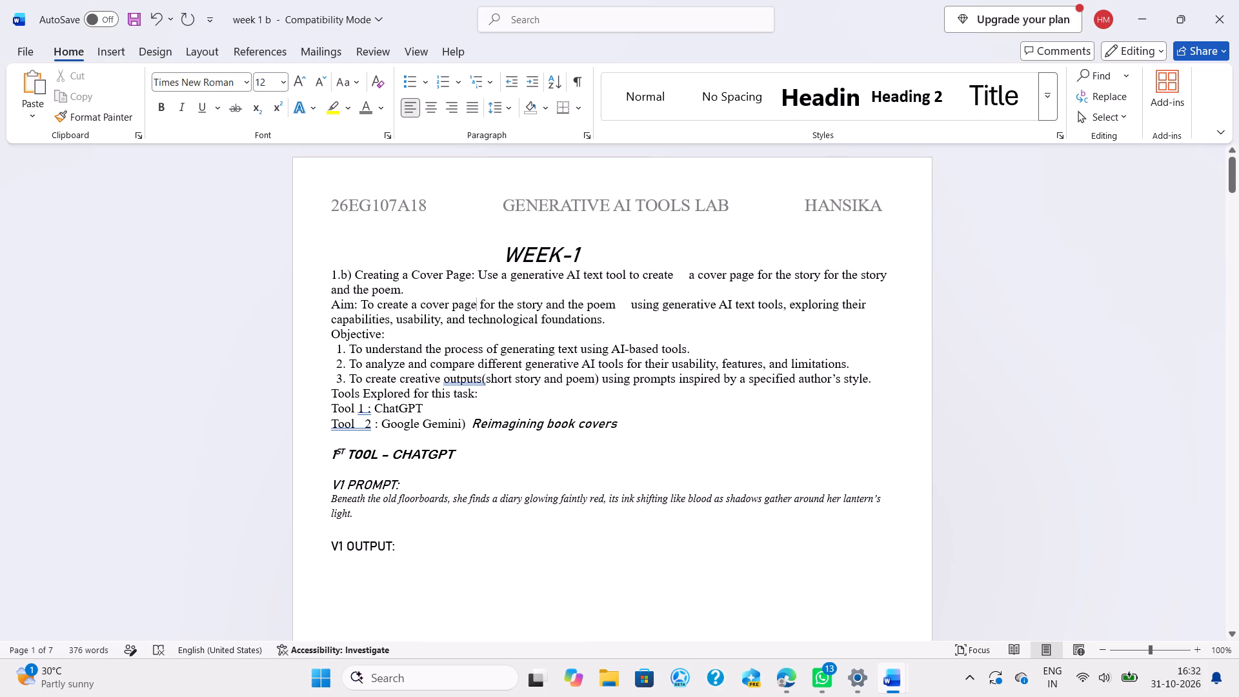
pyautogui.moveTo(330, 267); pyautogui.dragTo(460, 274)
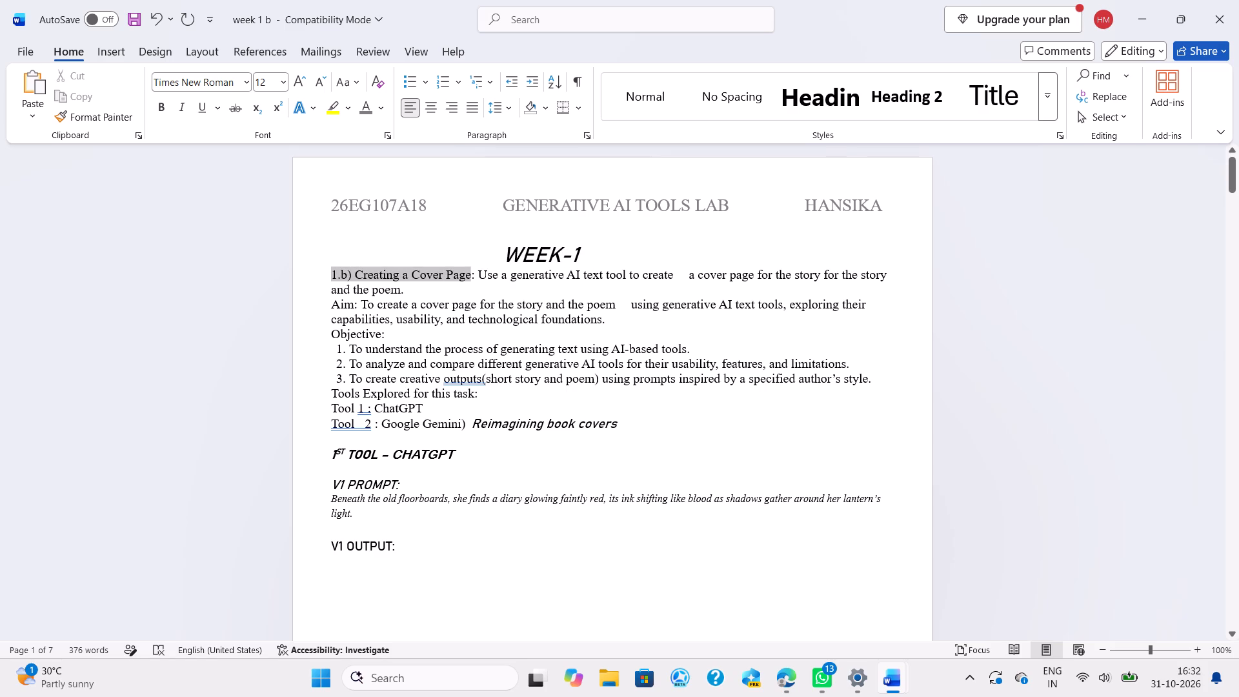
pyautogui.moveTo(460, 274); pyautogui.dragTo(474, 281)
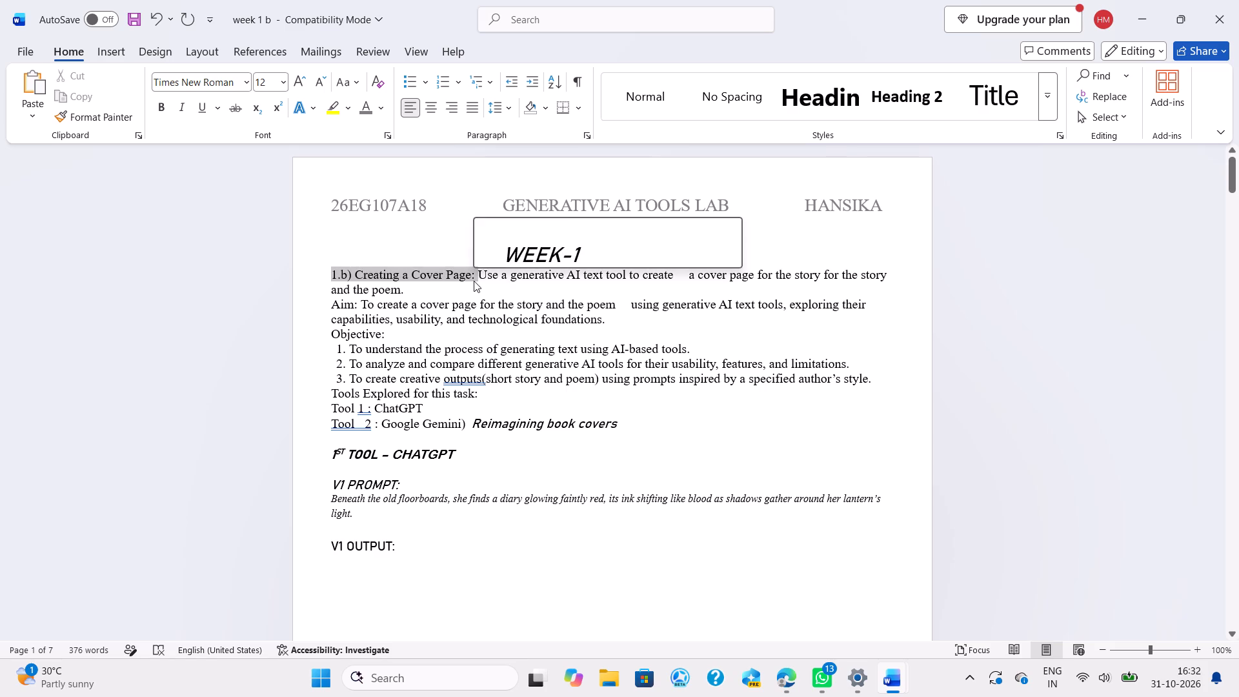
pyautogui.click(481, 260)
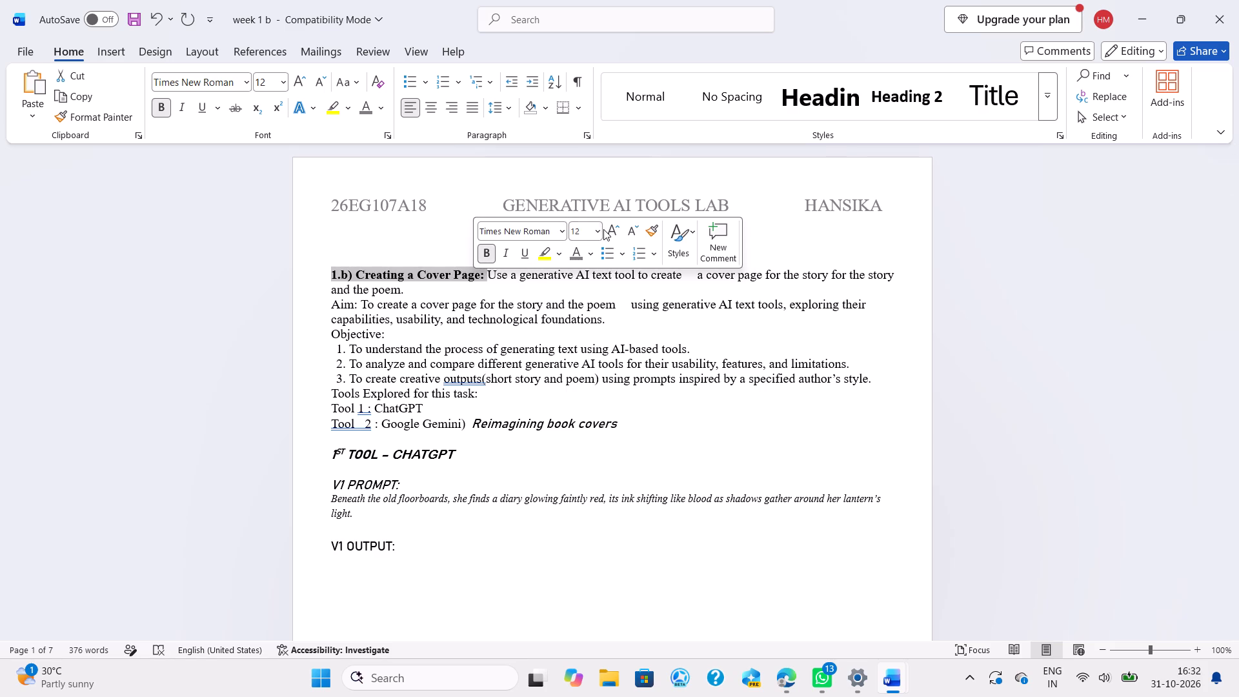
pyautogui.click(599, 229)
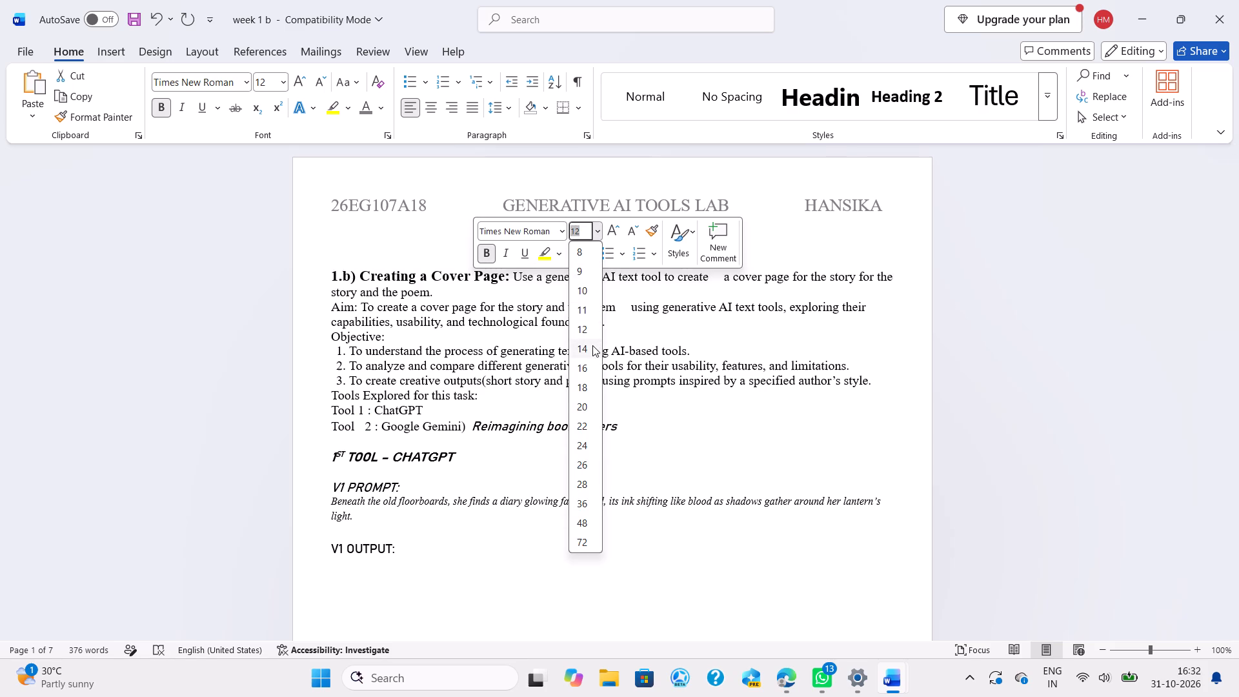
pyautogui.click(592, 345)
pyautogui.click(441, 223)
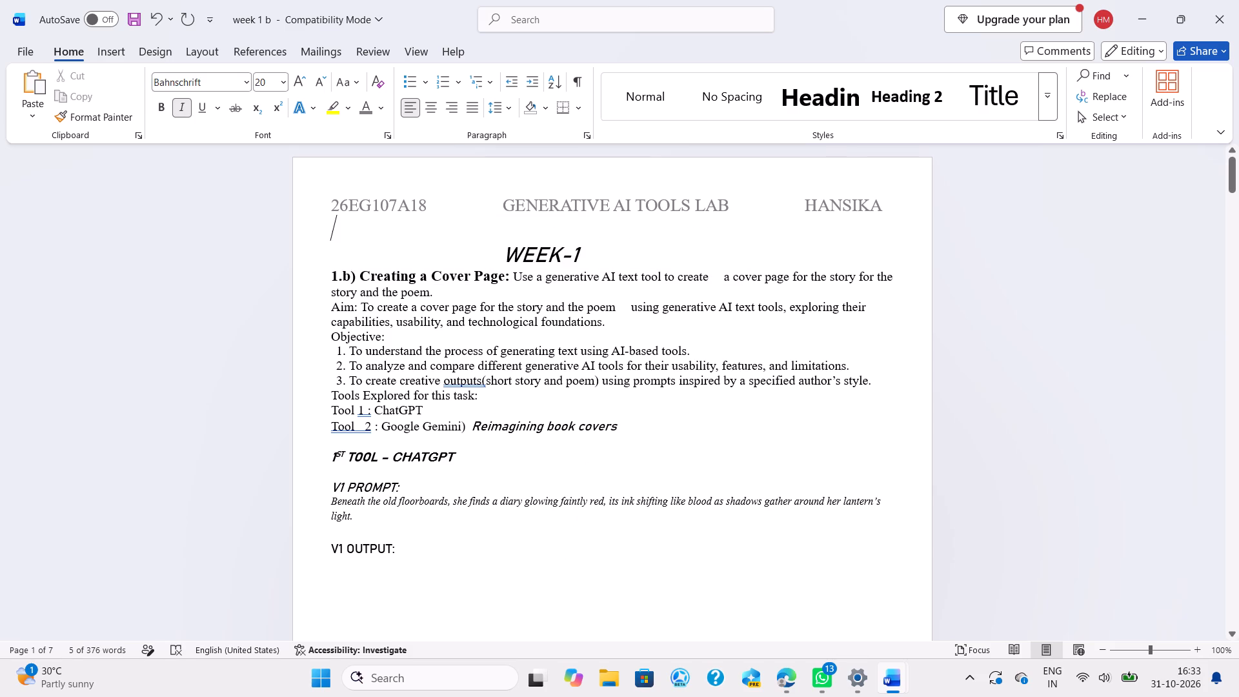
# Format the WEEK-1 heading as non-italic Times New Roman, size 16.
pyautogui.moveTo(503, 257); pyautogui.dragTo(636, 253)
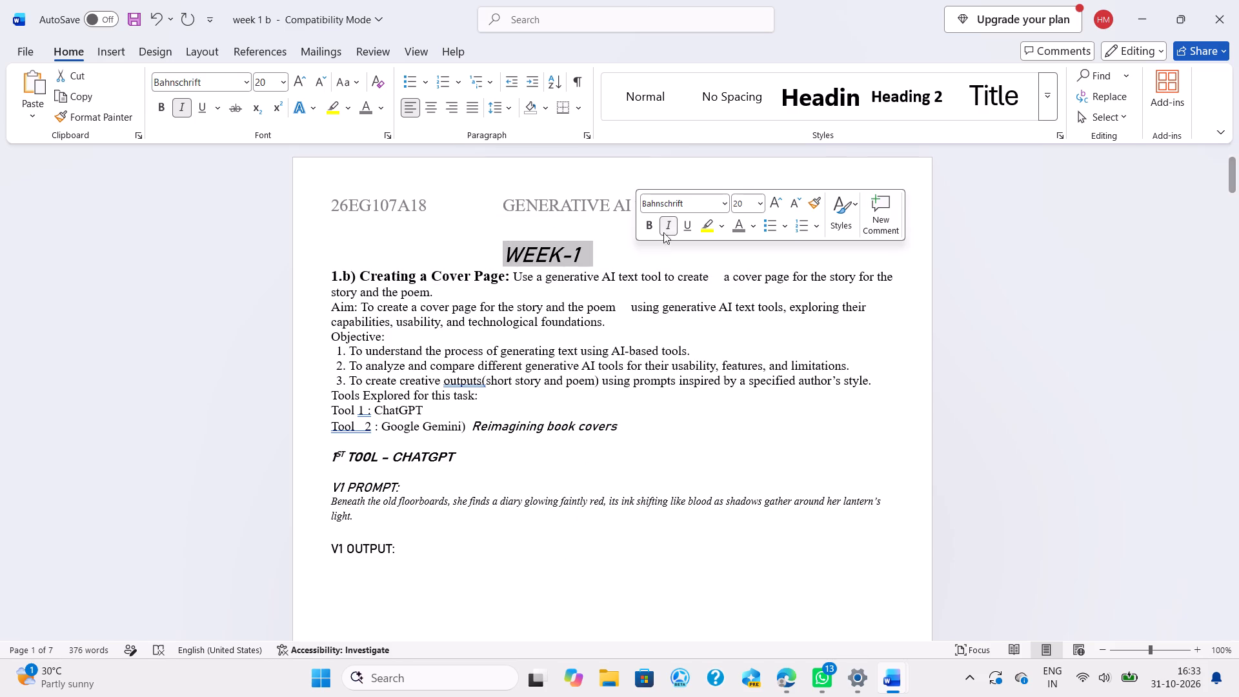
pyautogui.click(668, 227)
pyautogui.click(707, 205)
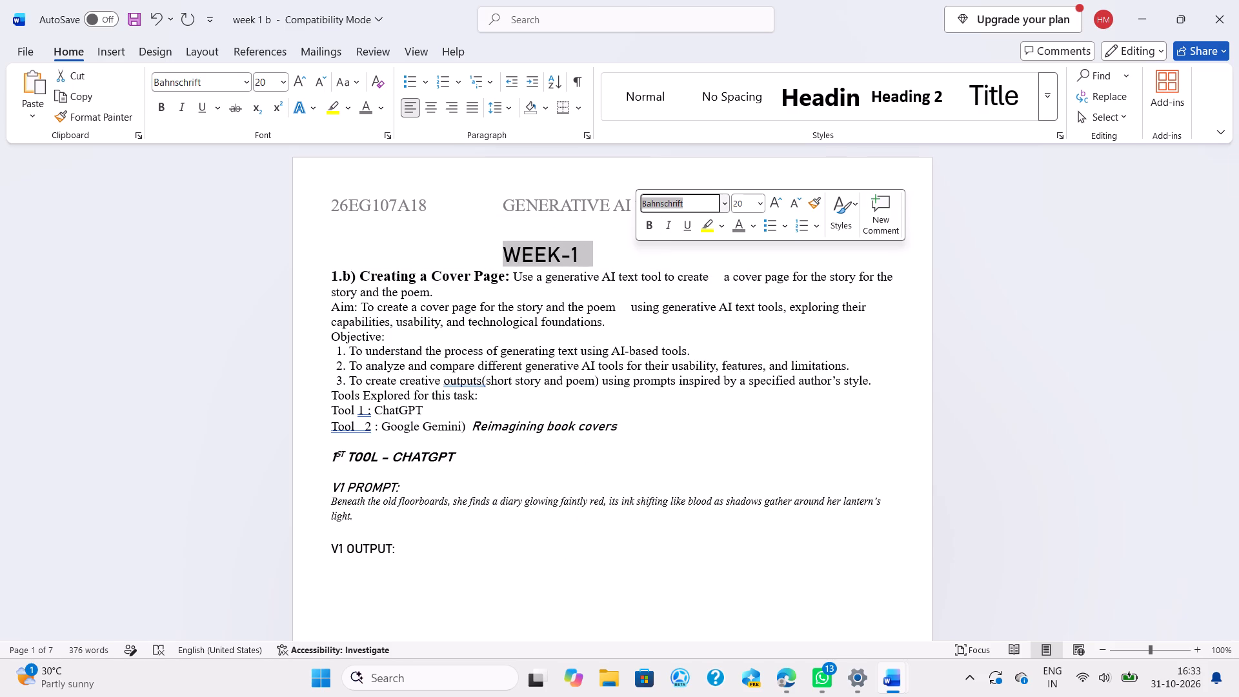
pyautogui.click(720, 203)
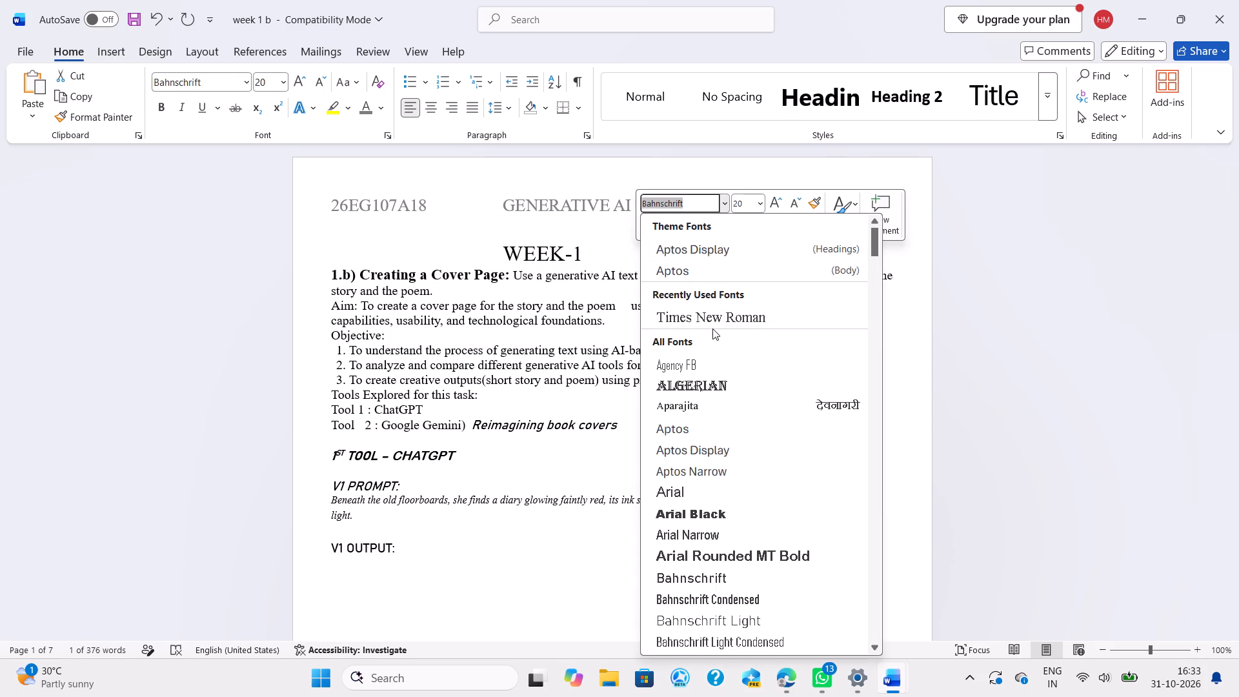
pyautogui.click(718, 310)
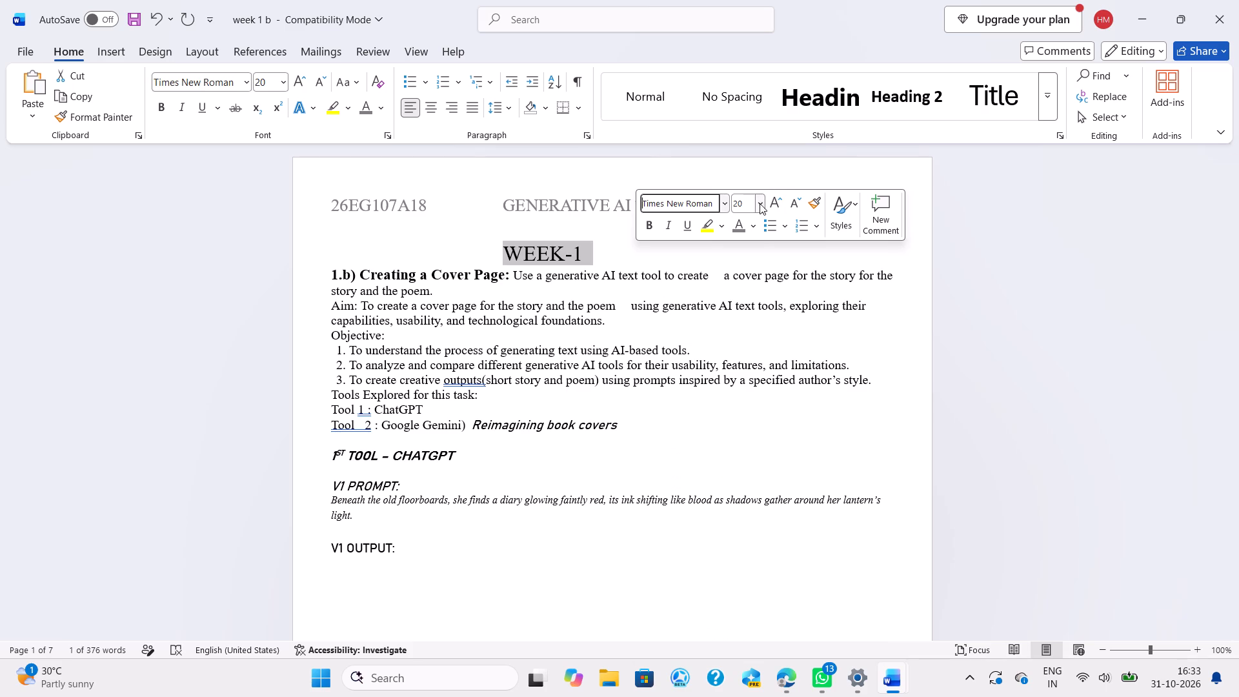
pyautogui.click(760, 204)
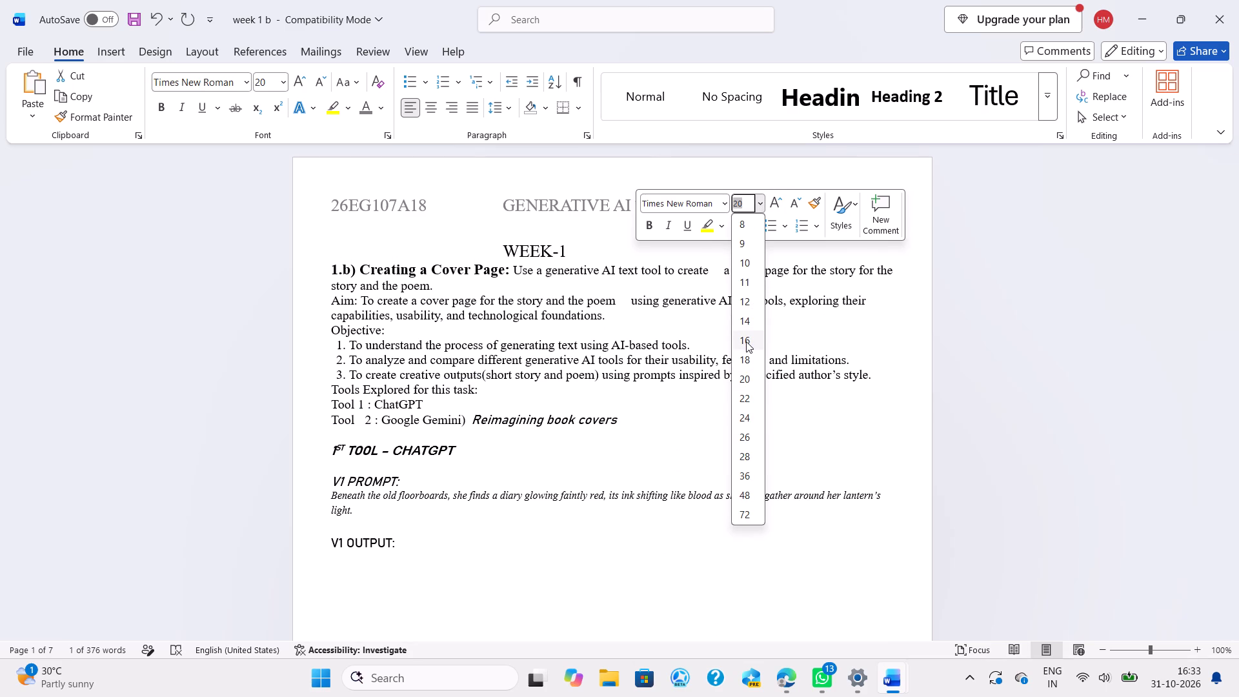
pyautogui.click(746, 341)
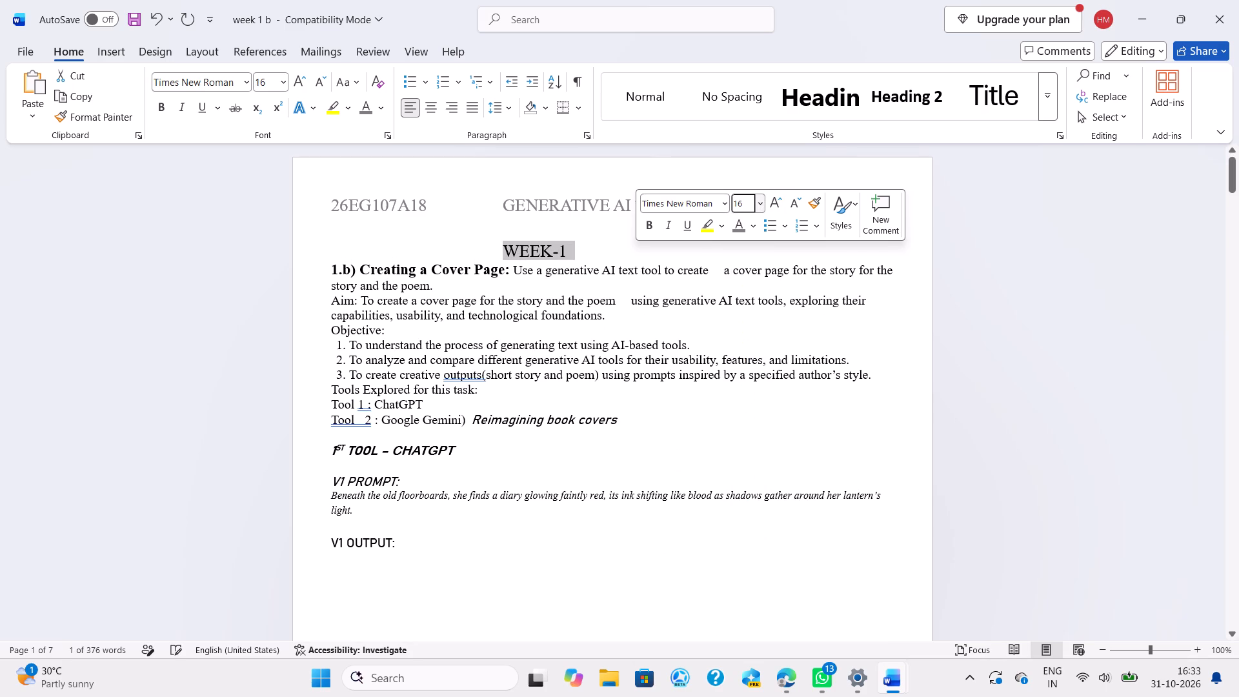
# Turn off italics on the empty line above the WEEK-1 heading.
pyautogui.doubleClick(465, 221)
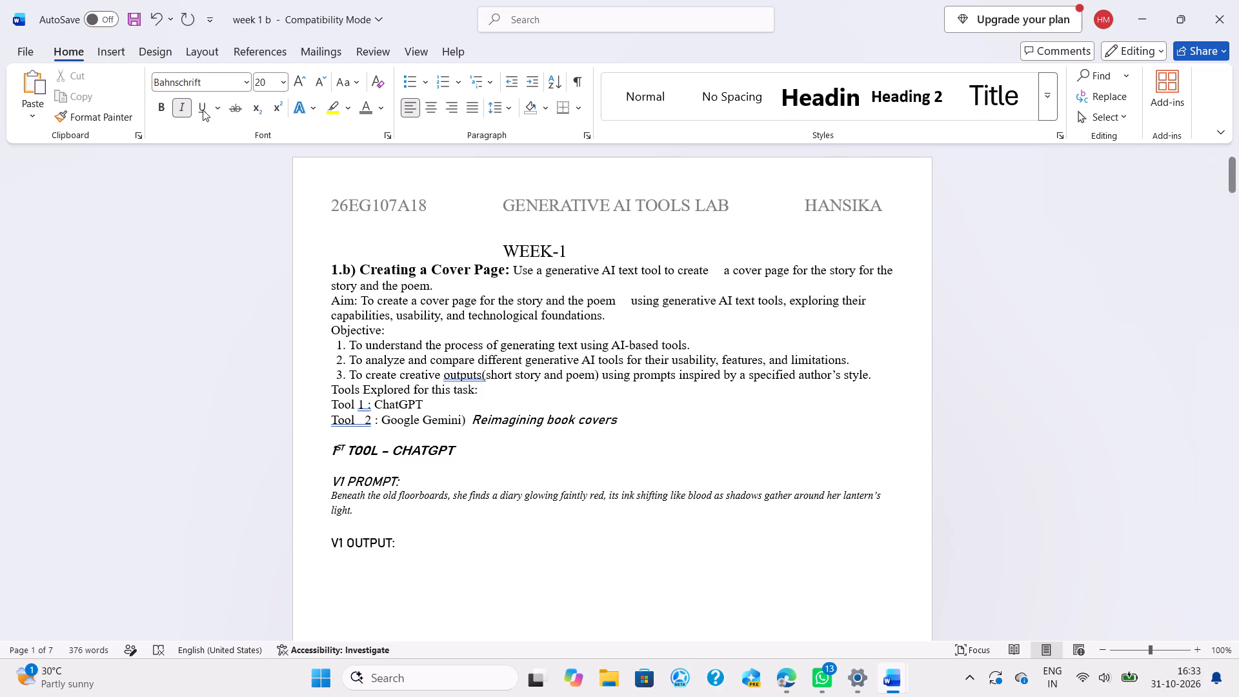
pyautogui.click(182, 112)
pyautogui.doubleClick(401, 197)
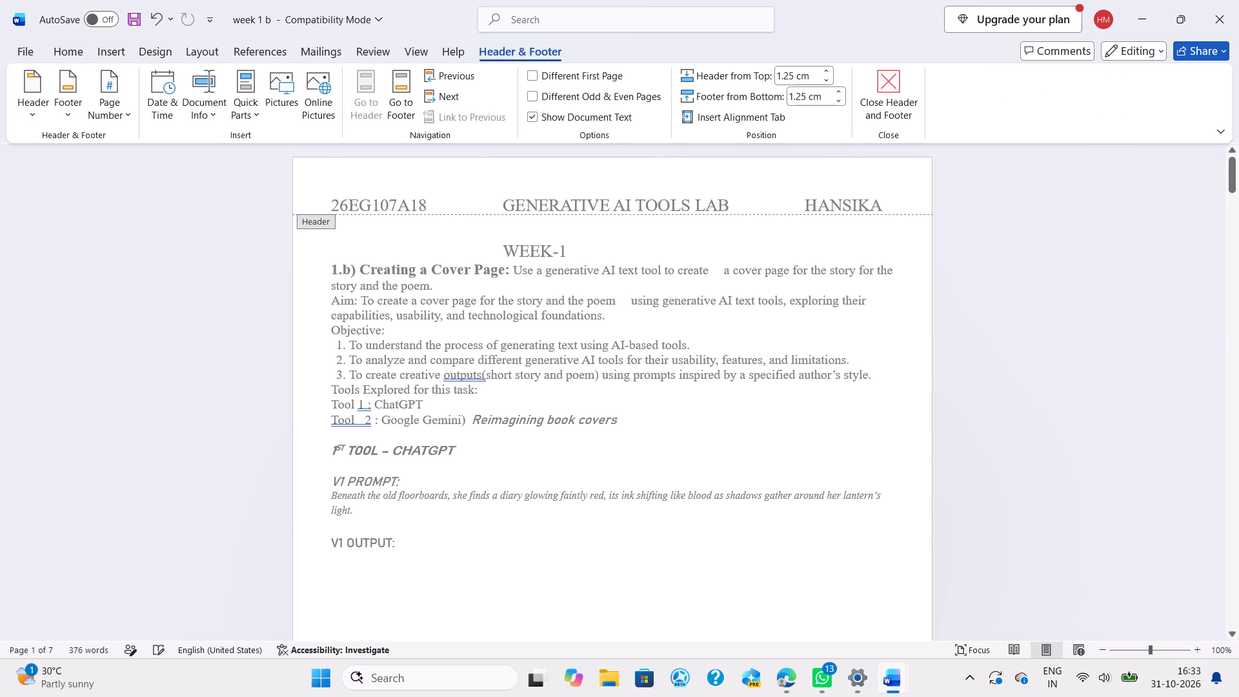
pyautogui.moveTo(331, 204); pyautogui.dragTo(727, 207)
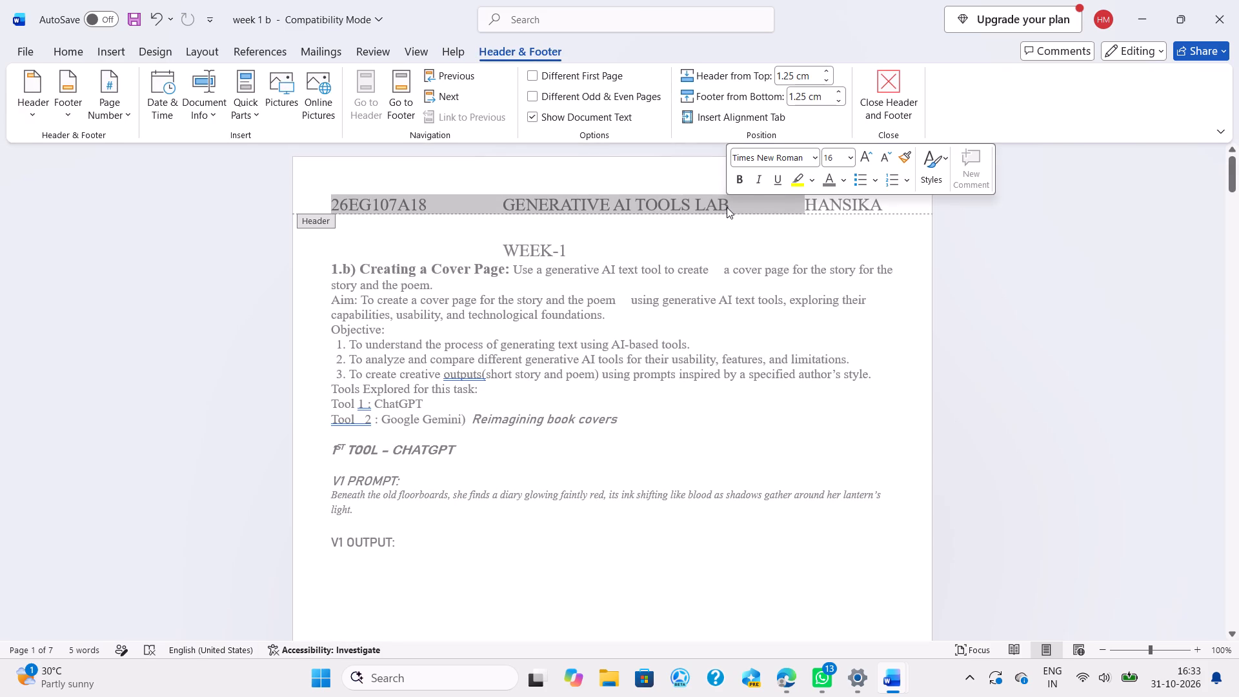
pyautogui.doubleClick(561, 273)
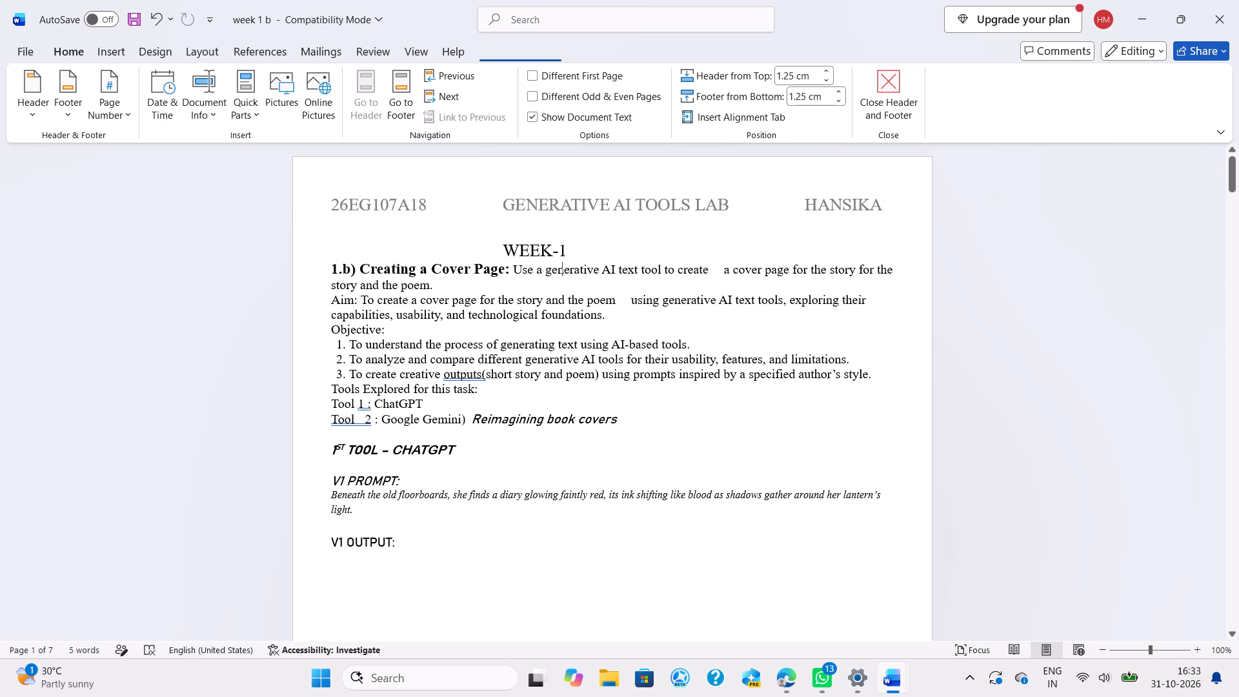
# Make the "Aim:" label bold and set its font size to 14.
pyautogui.moveTo(330, 298); pyautogui.dragTo(364, 297)
pyautogui.click(375, 274)
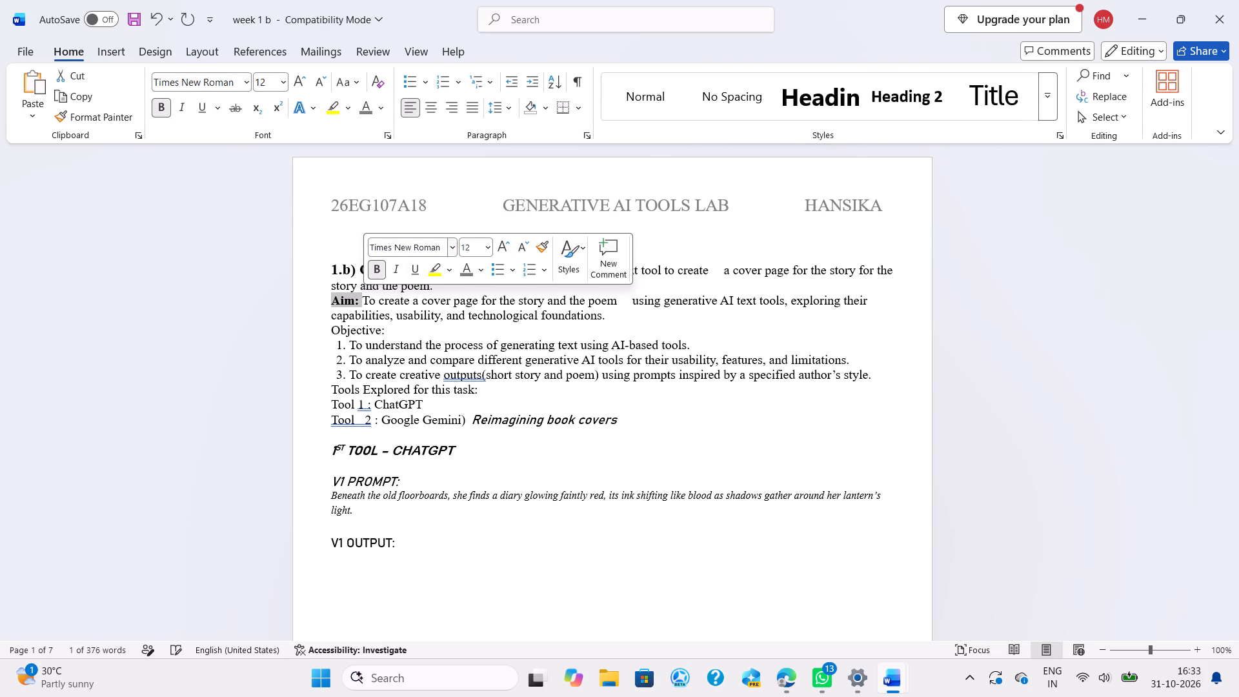
pyautogui.click(490, 245)
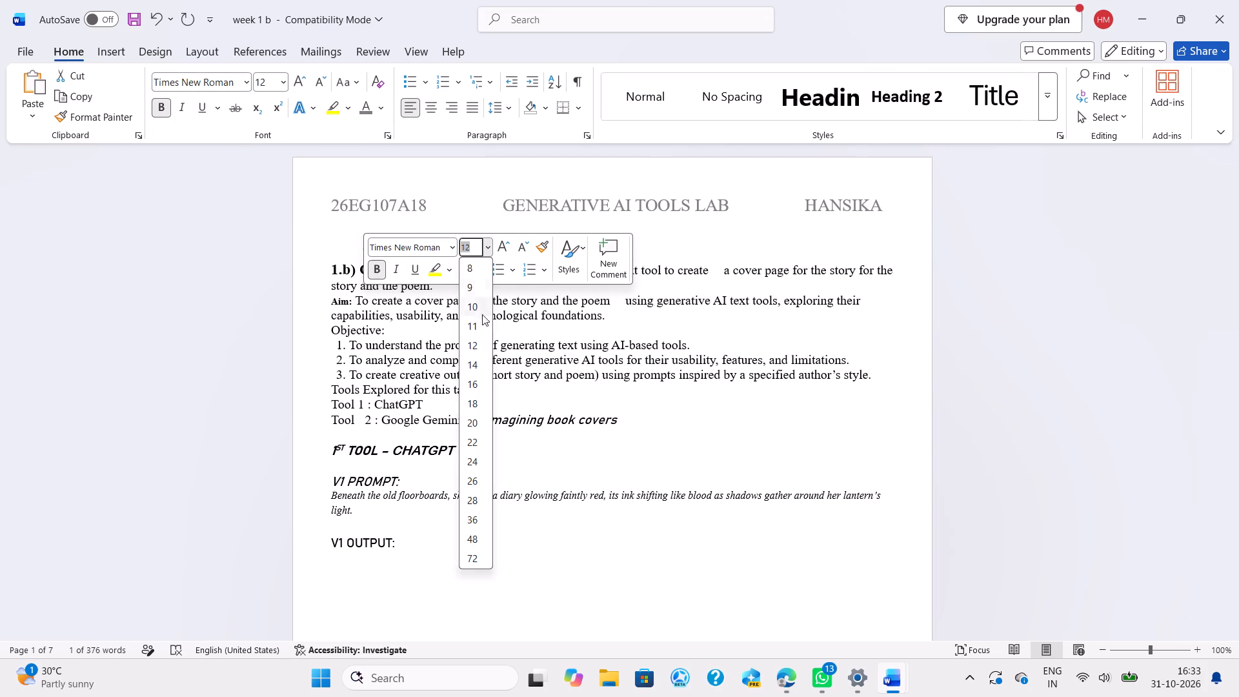
pyautogui.click(477, 373)
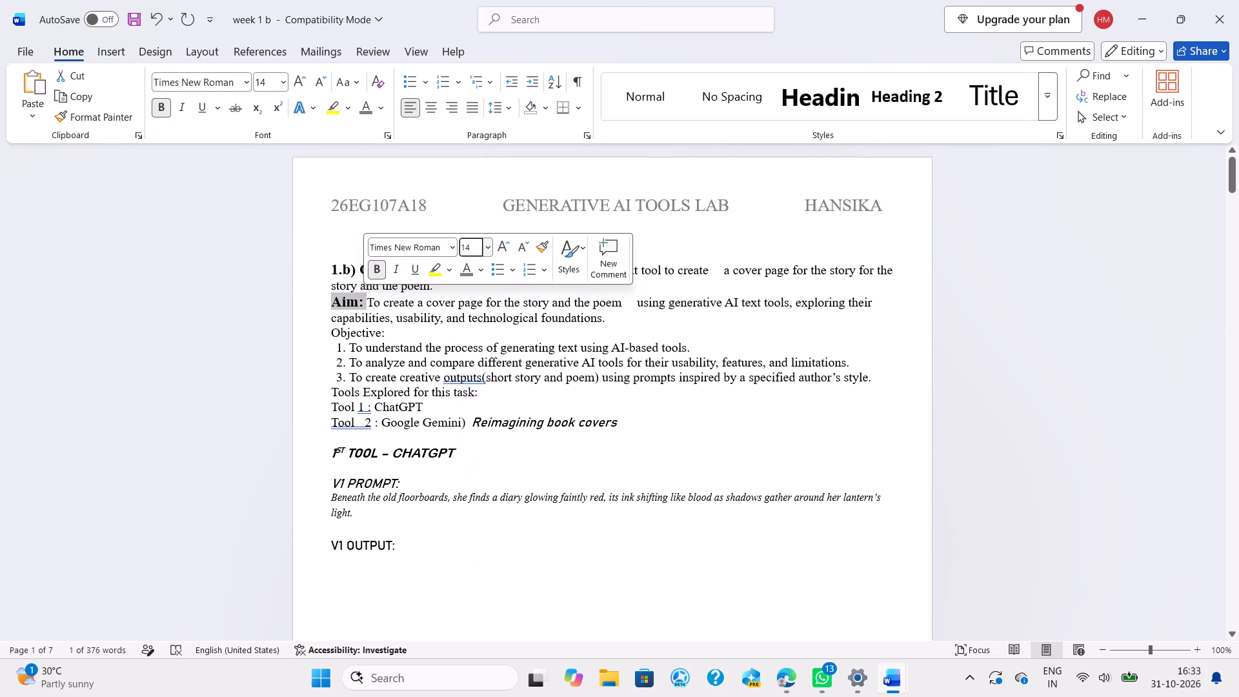
# Make the "Objective:" heading bold and set its font size to 14.
pyautogui.moveTo(328, 332); pyautogui.dragTo(390, 338)
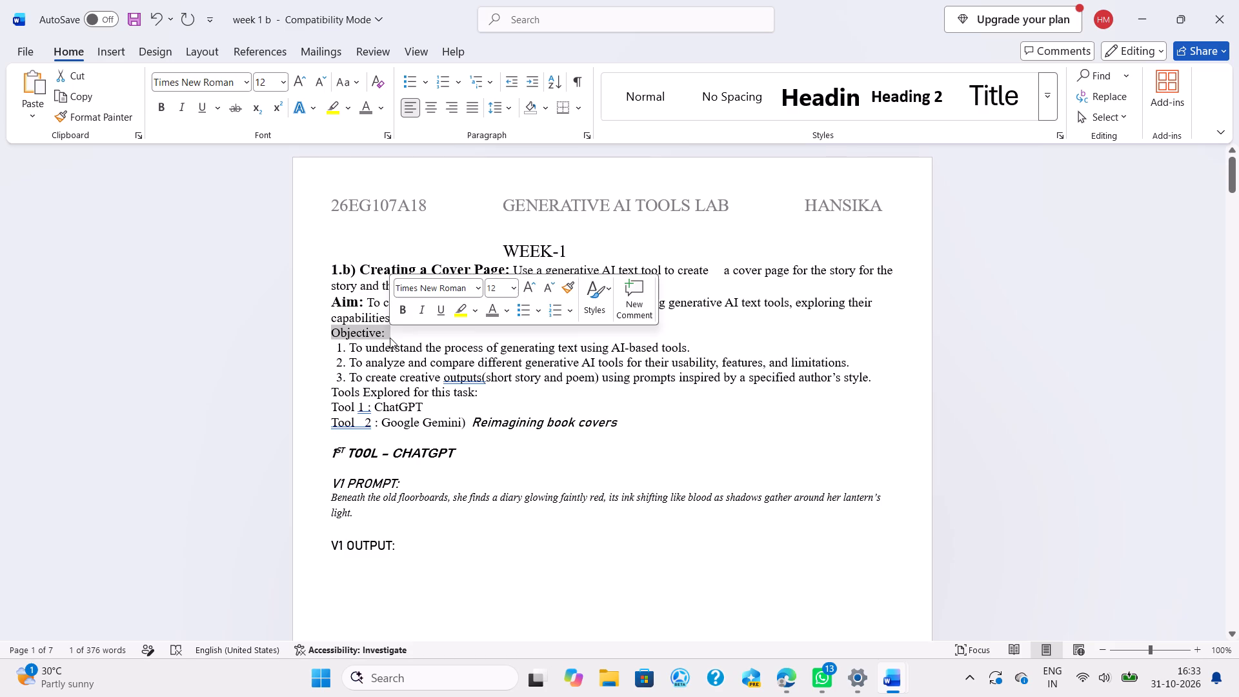
pyautogui.click(403, 317)
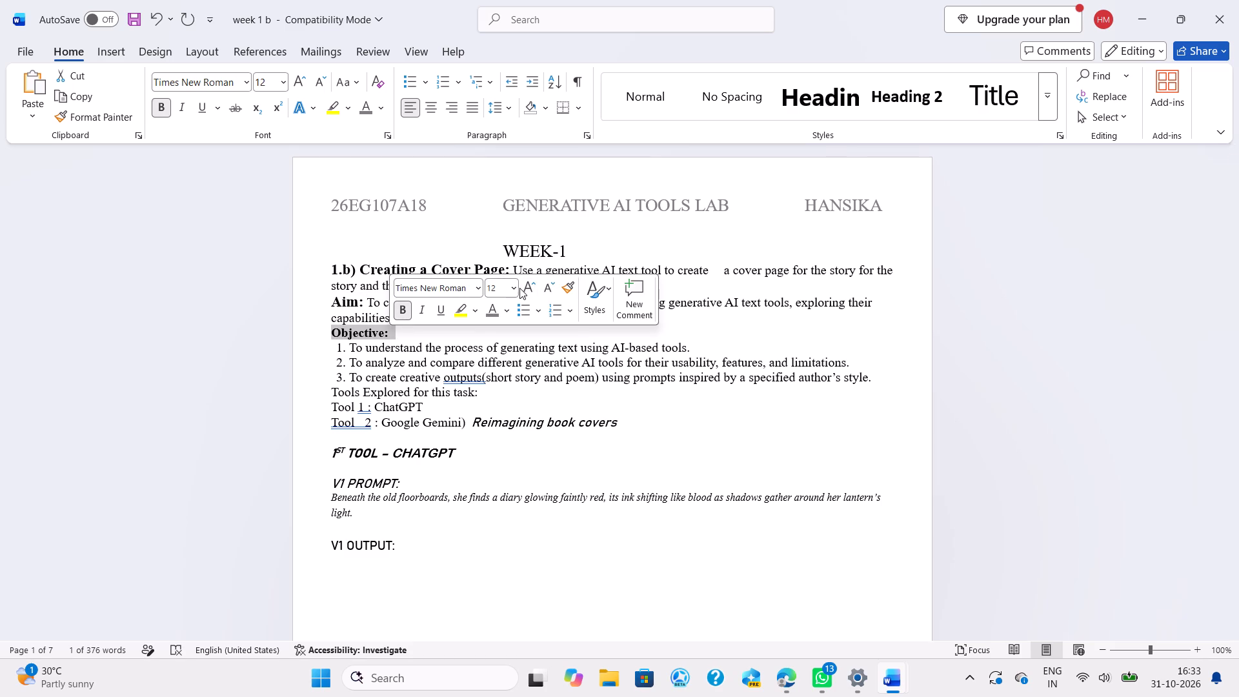
pyautogui.click(514, 287)
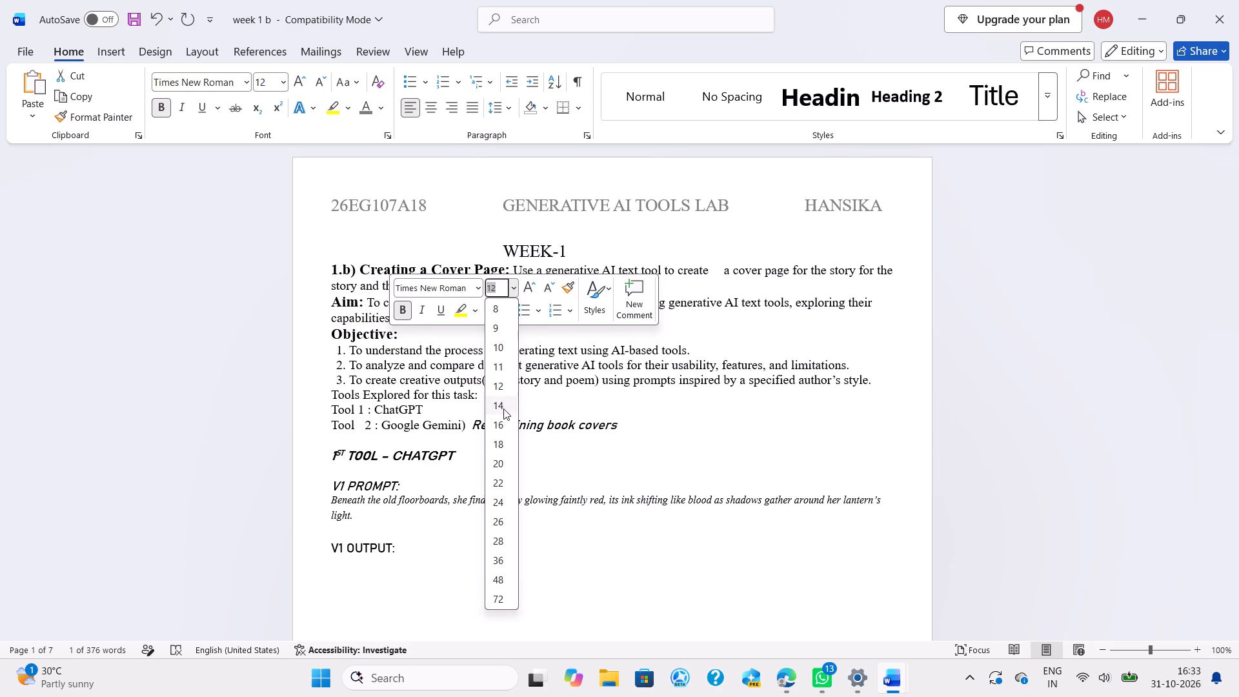
pyautogui.click(503, 409)
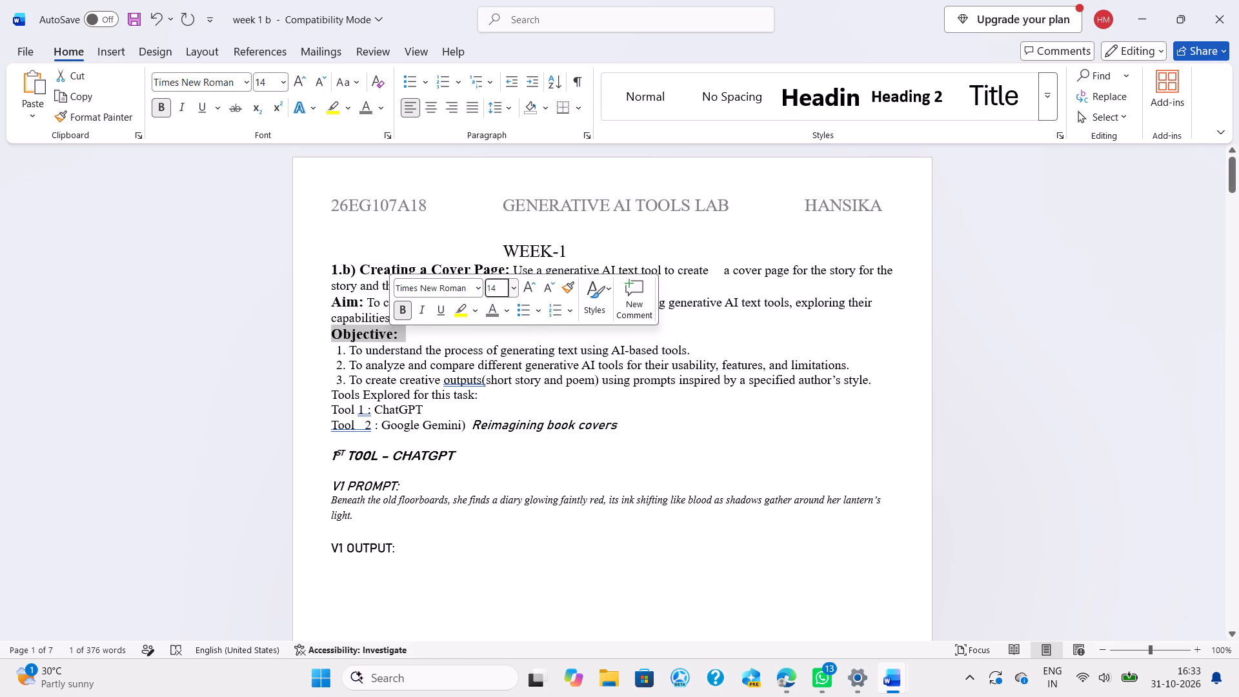
# Make the "Tools Explored for this task:" heading bold and set its font size to 14.
pyautogui.scroll(-1, 482, 471)
pyautogui.moveTo(328, 326); pyautogui.dragTo(354, 327)
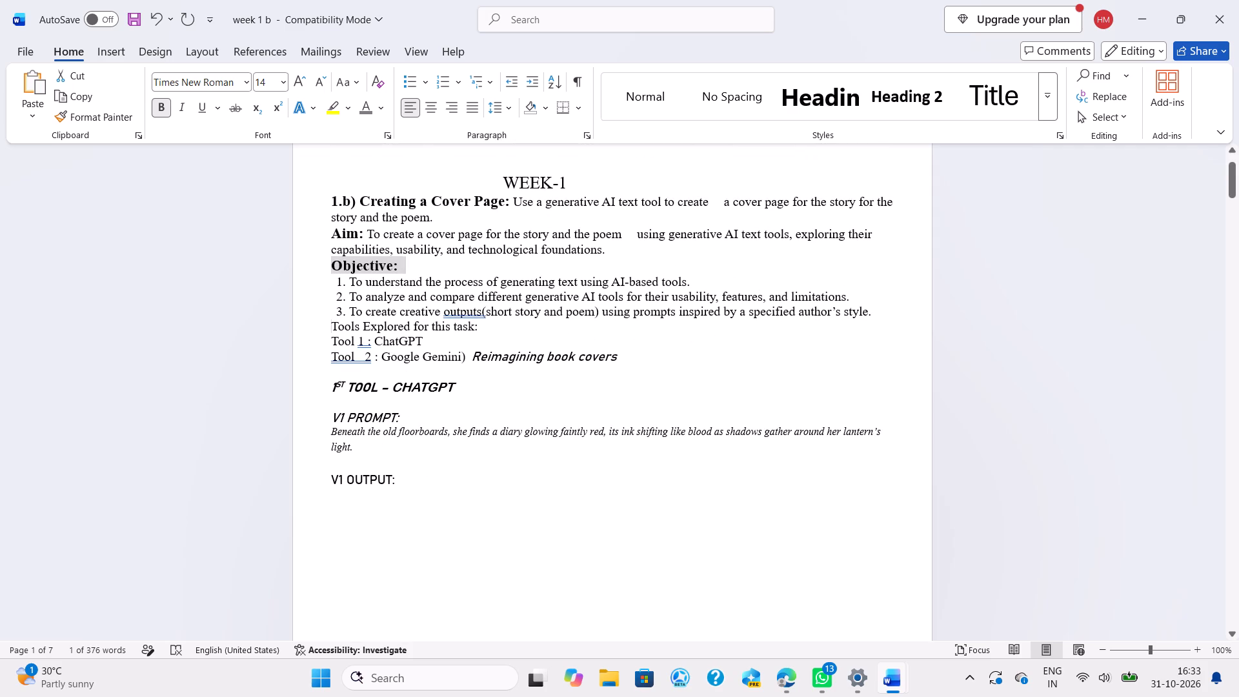
pyautogui.moveTo(354, 327); pyautogui.dragTo(477, 327)
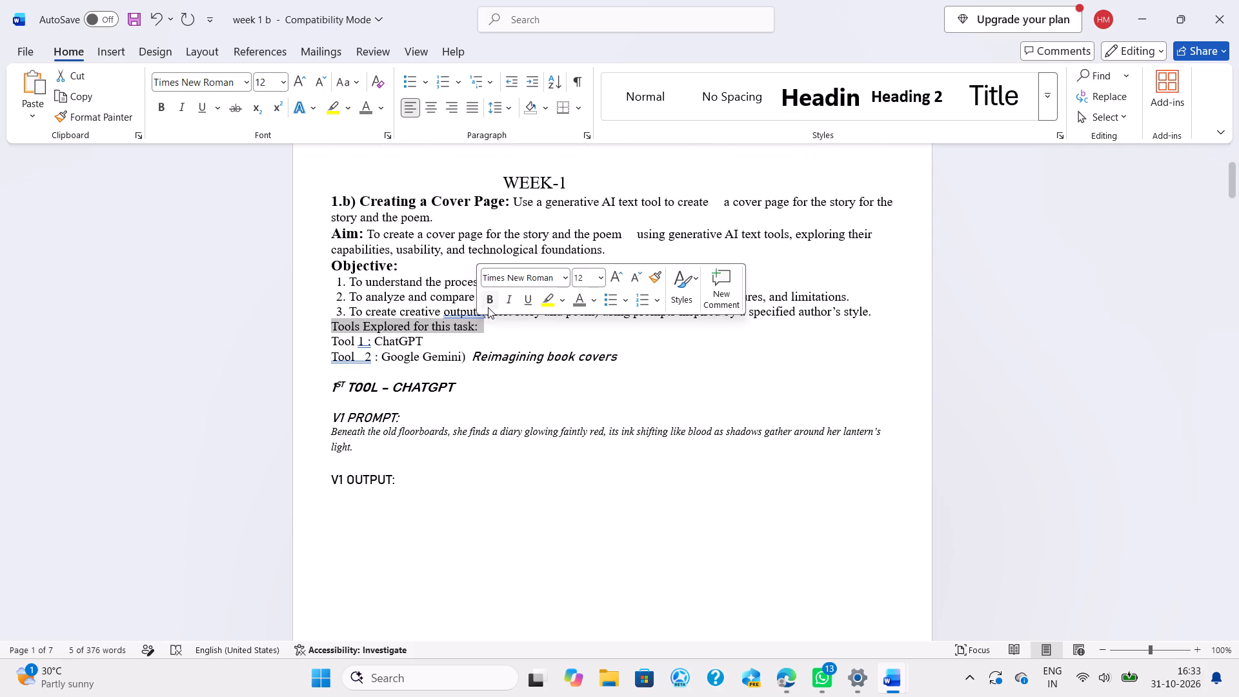
pyautogui.click(486, 308)
pyautogui.click(596, 279)
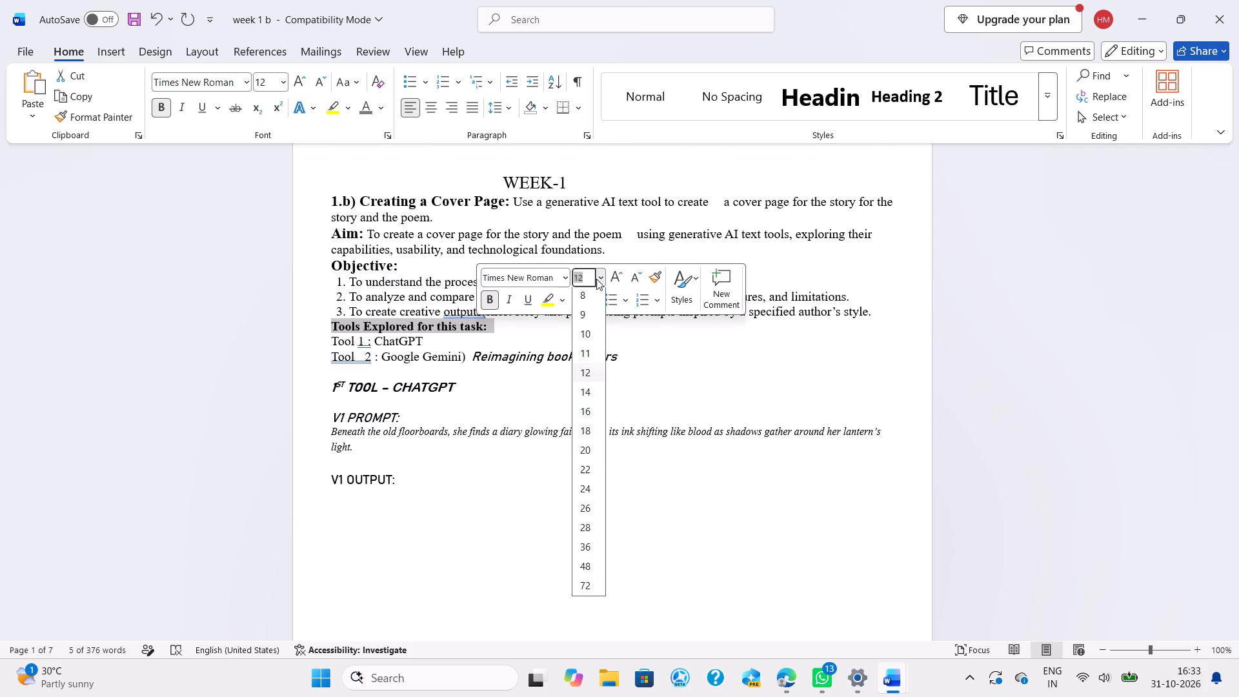
pyautogui.click(587, 394)
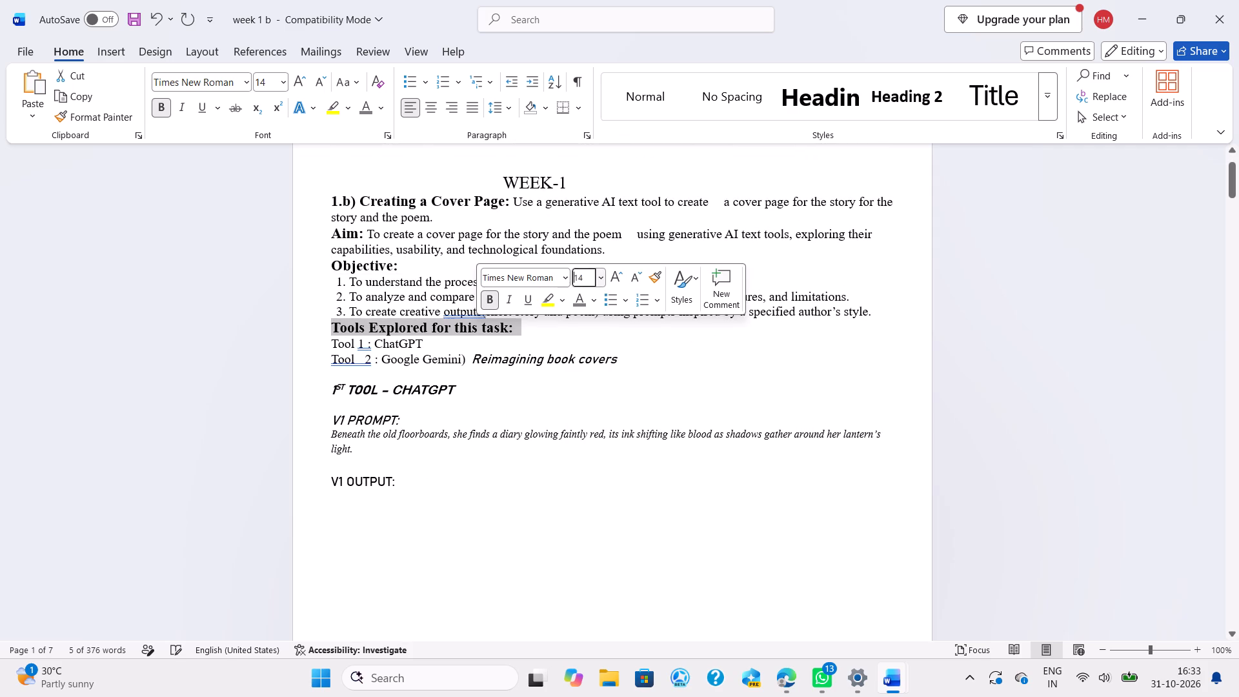
# Delete "Reimagining book covers" after "Google Gemini)" along with the line break, and turn off italics at that spot.
pyautogui.moveTo(472, 352); pyautogui.dragTo(618, 371)
pyautogui.press('BackSpace')
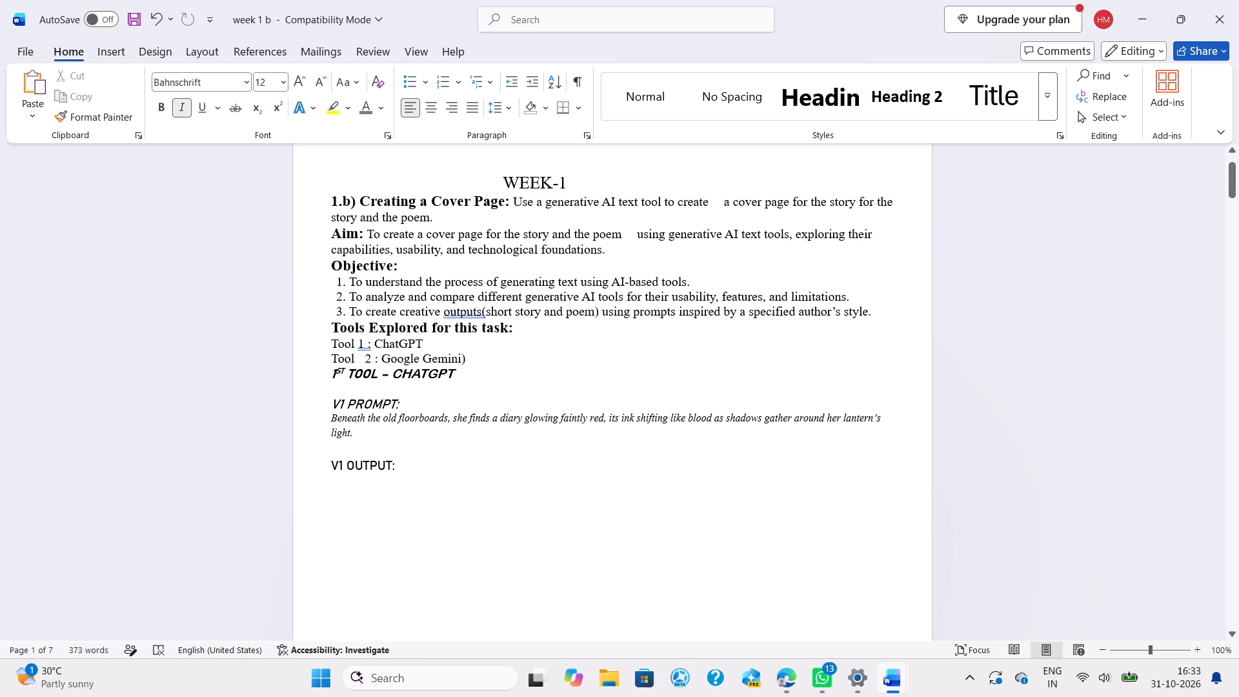
pyautogui.click(176, 113)
pyautogui.moveTo(328, 369); pyautogui.dragTo(443, 378)
pyautogui.click(474, 355)
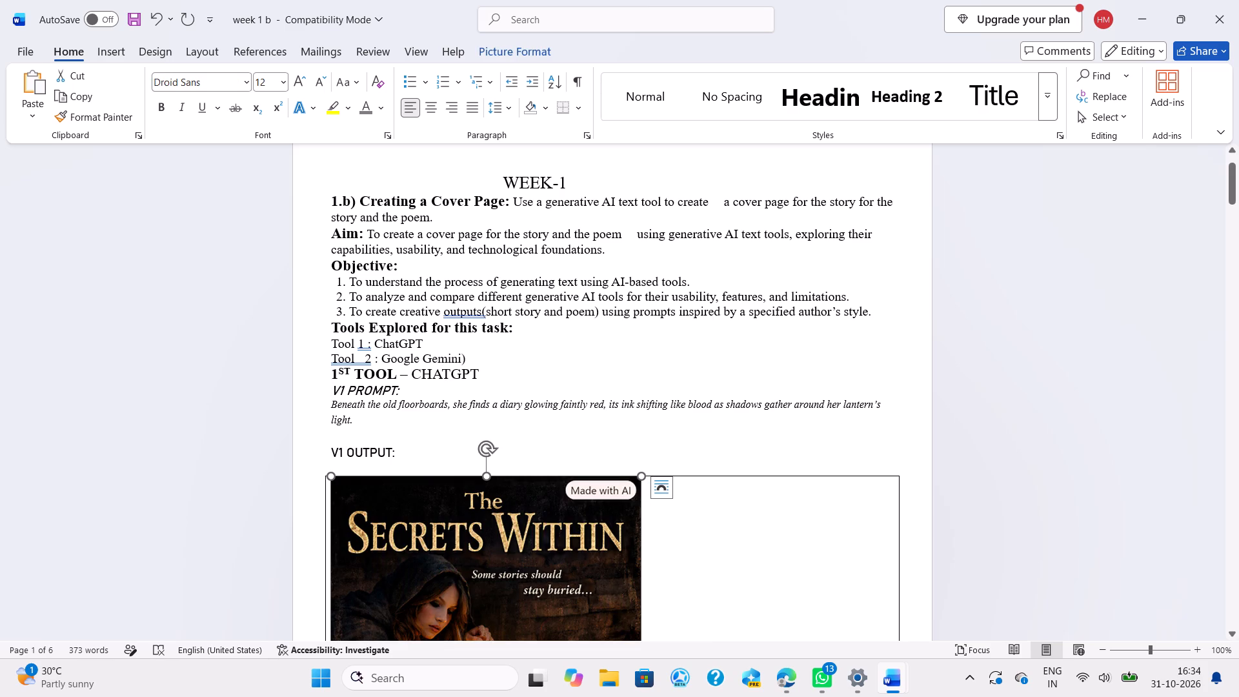
pyautogui.moveTo(333, 387); pyautogui.dragTo(610, 565)
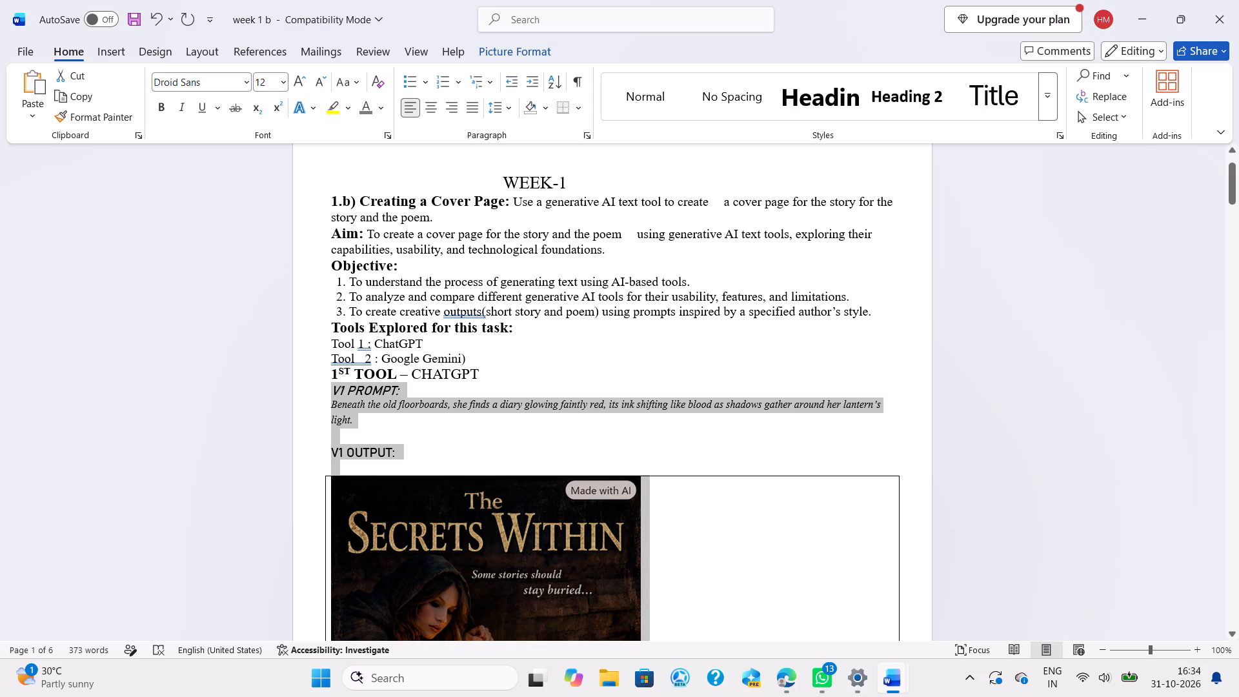
pyautogui.moveTo(610, 565); pyautogui.dragTo(865, 696)
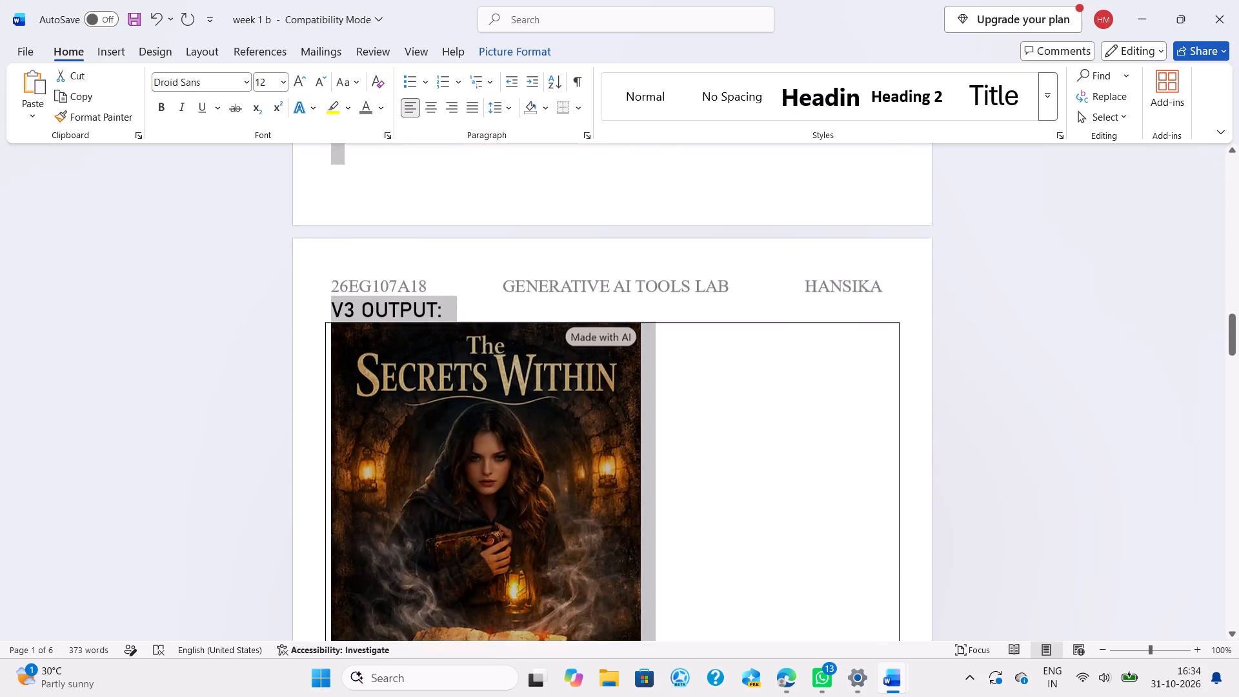
pyautogui.moveTo(865, 696); pyautogui.dragTo(1100, 696)
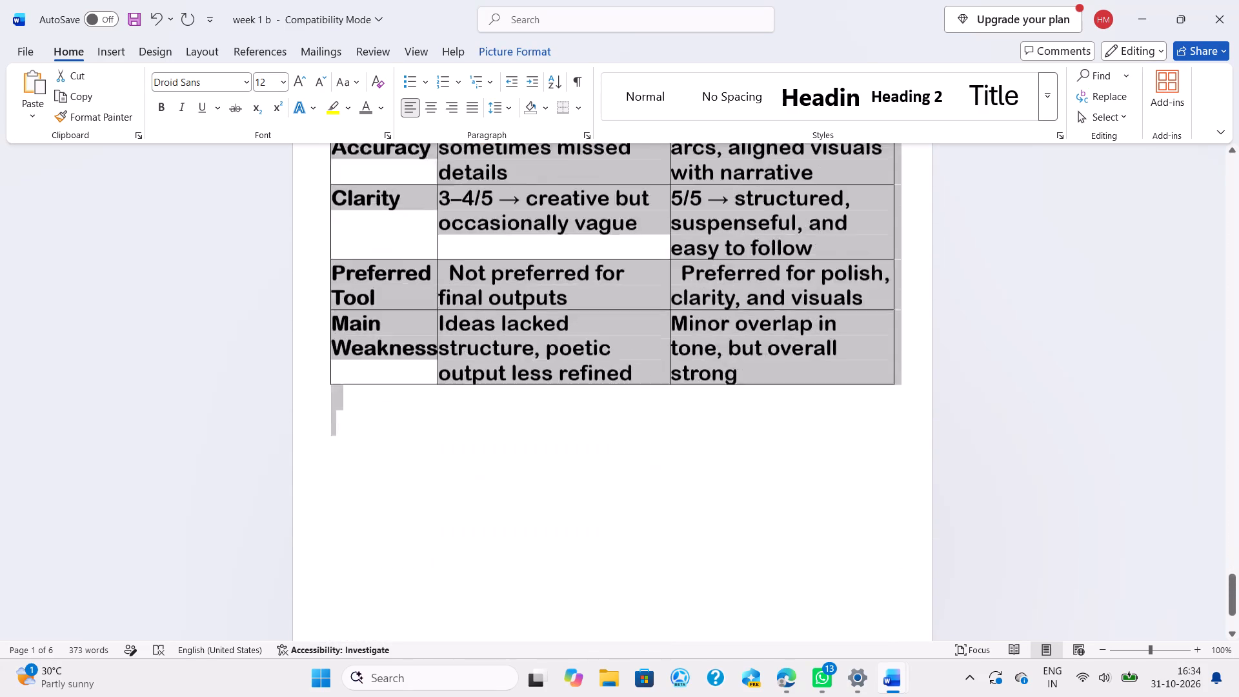
pyautogui.moveTo(1100, 696); pyautogui.dragTo(1238, 696)
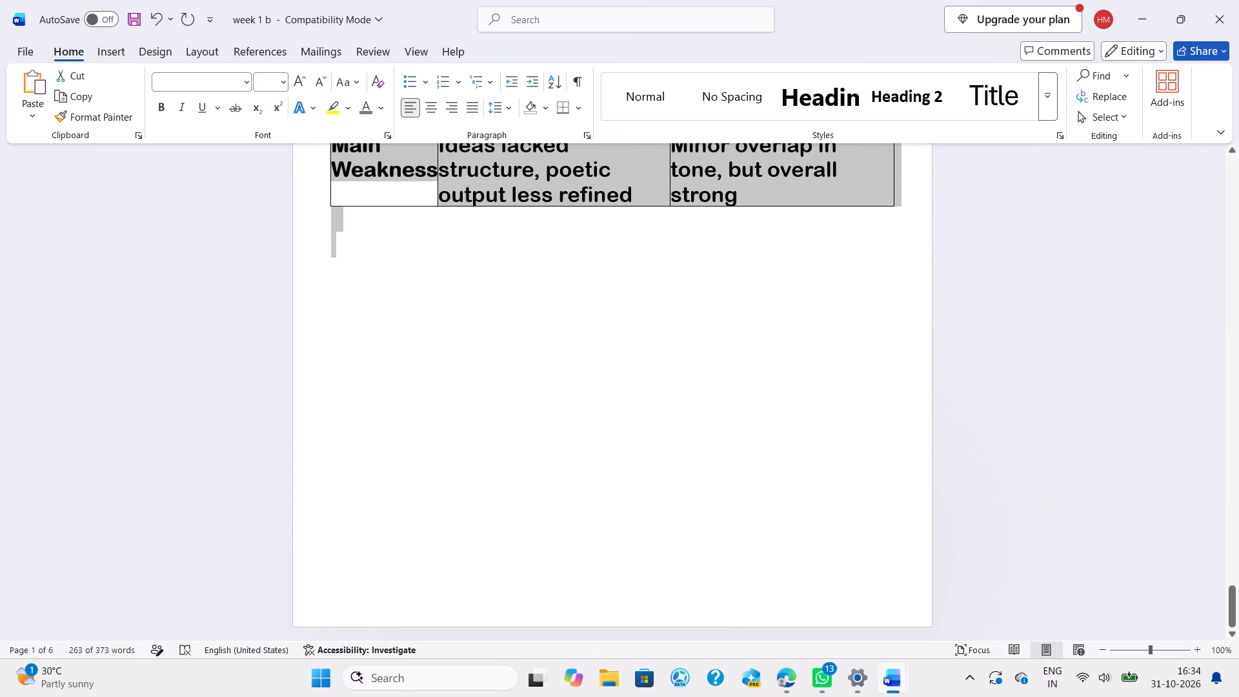
pyautogui.click(245, 83)
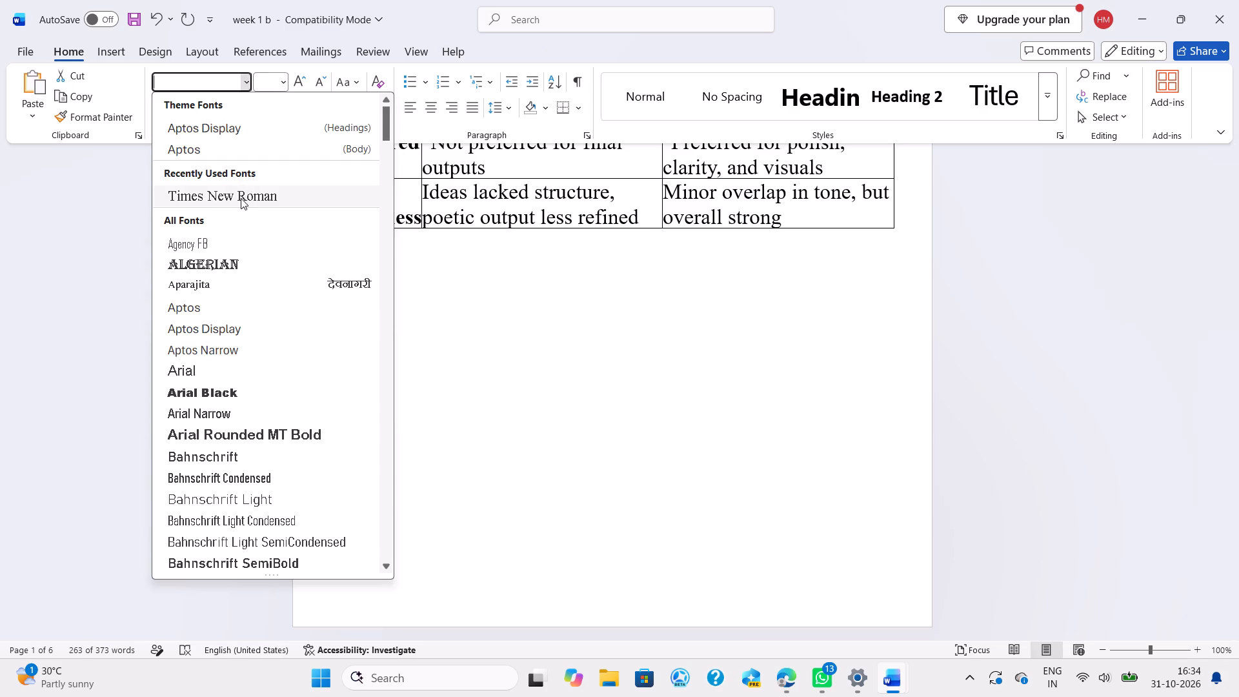
pyautogui.click(241, 198)
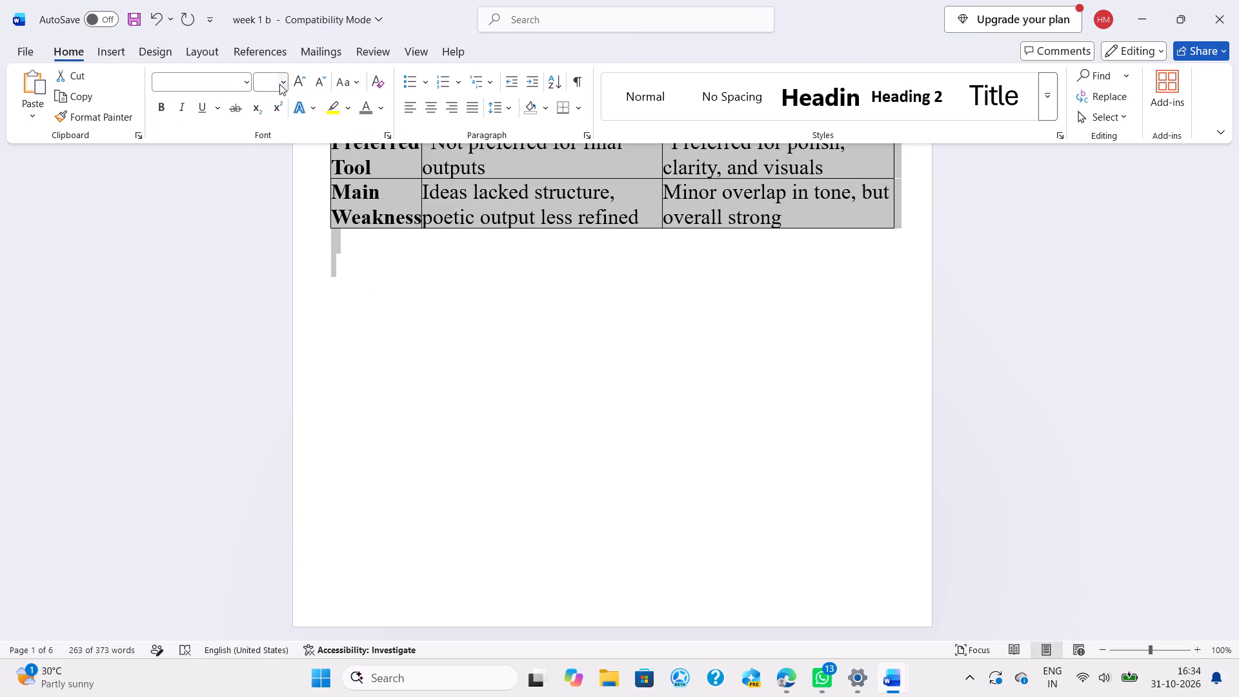
pyautogui.click(279, 84)
pyautogui.click(261, 184)
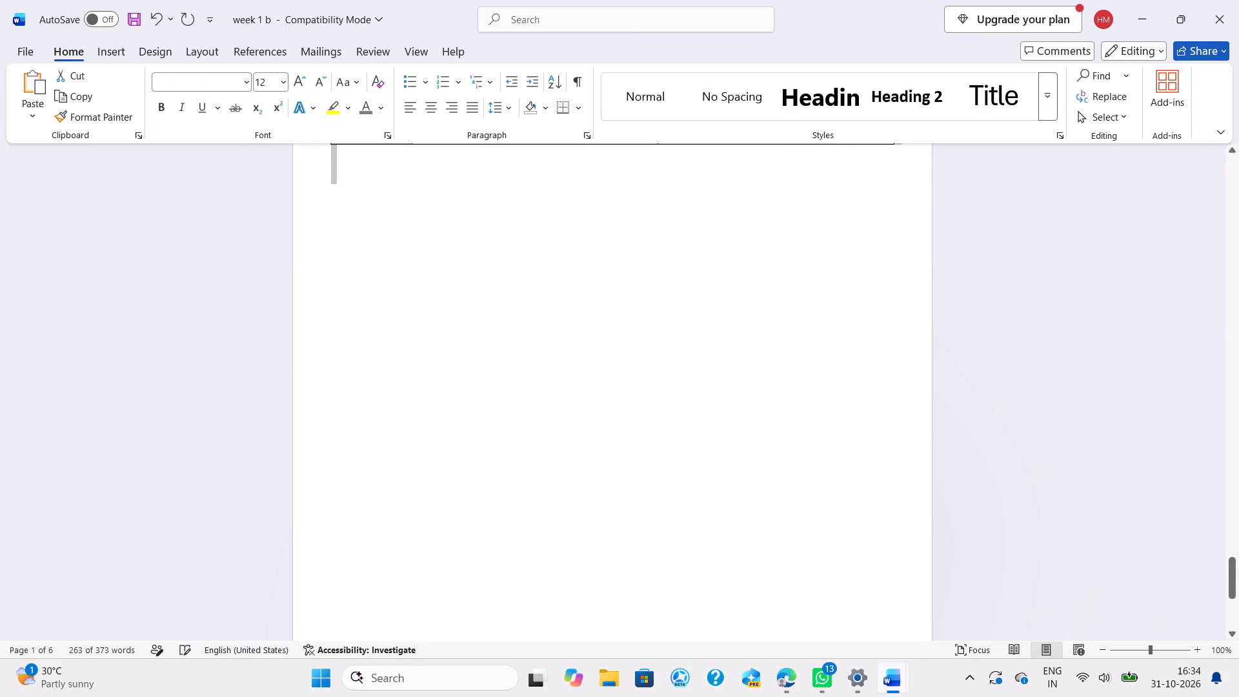
pyautogui.click(247, 86)
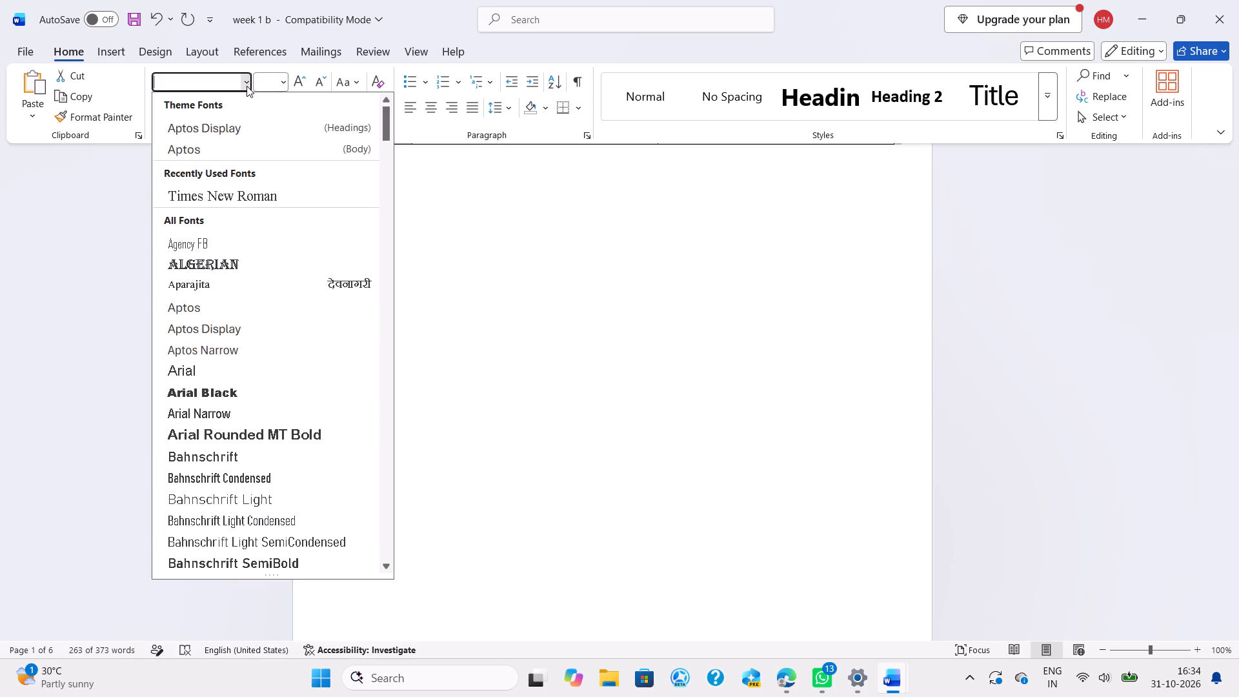
pyautogui.click(256, 199)
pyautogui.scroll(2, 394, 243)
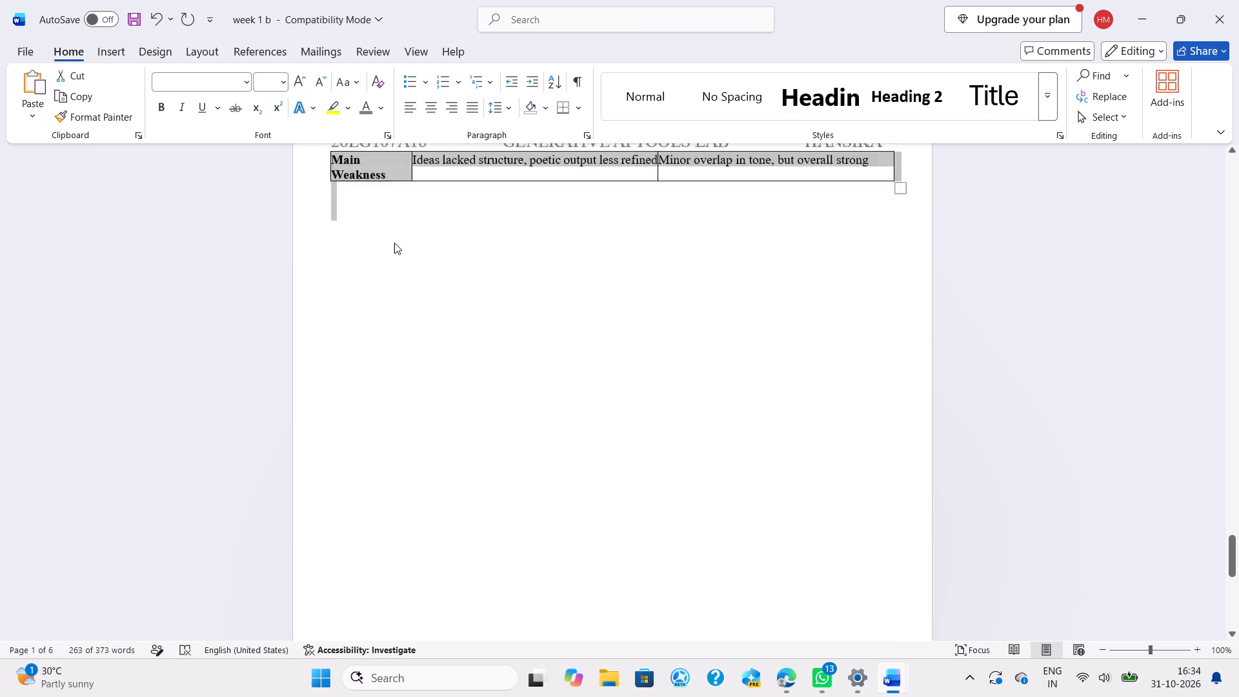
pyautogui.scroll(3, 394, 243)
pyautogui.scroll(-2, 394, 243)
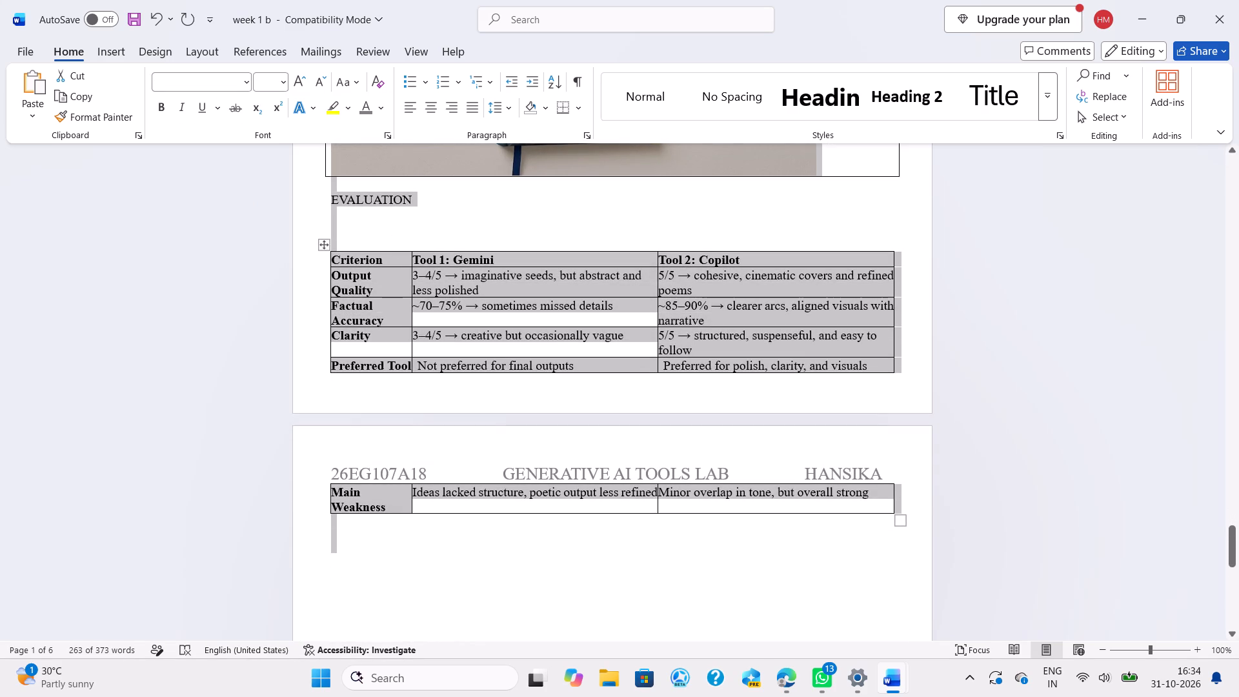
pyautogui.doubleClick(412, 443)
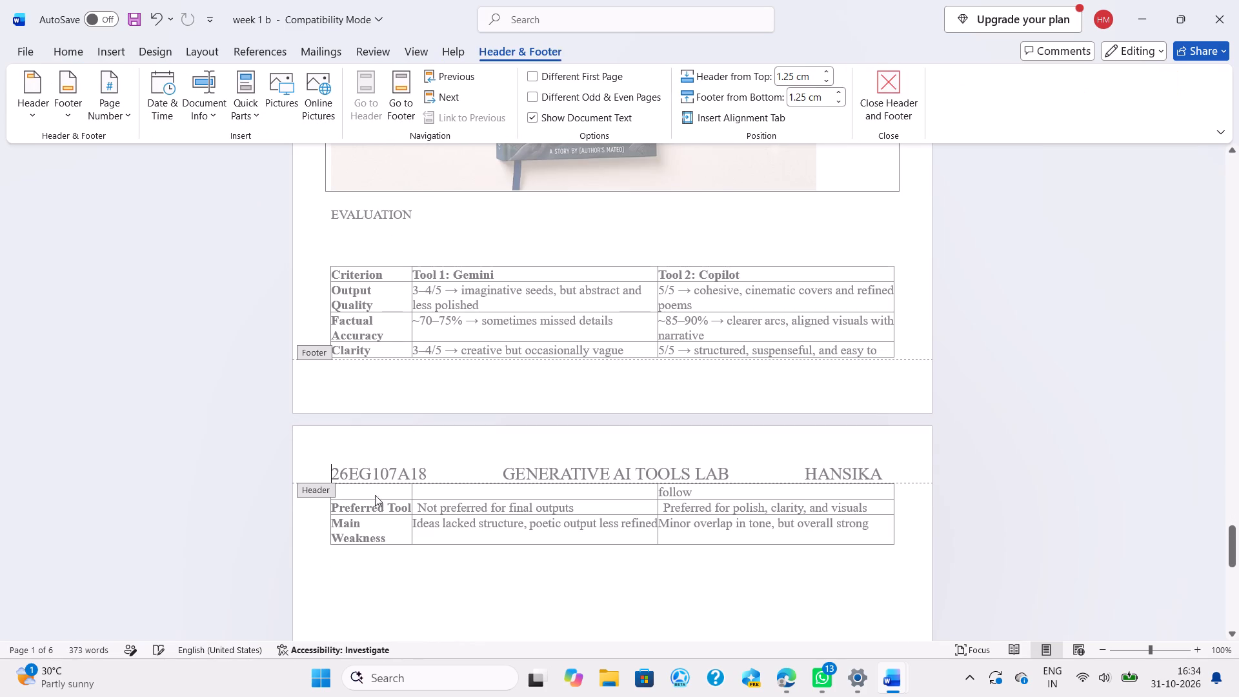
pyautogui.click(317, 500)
# Leave header editing and return to the document body at the evaluation table's last row.
pyautogui.doubleClick(374, 595)
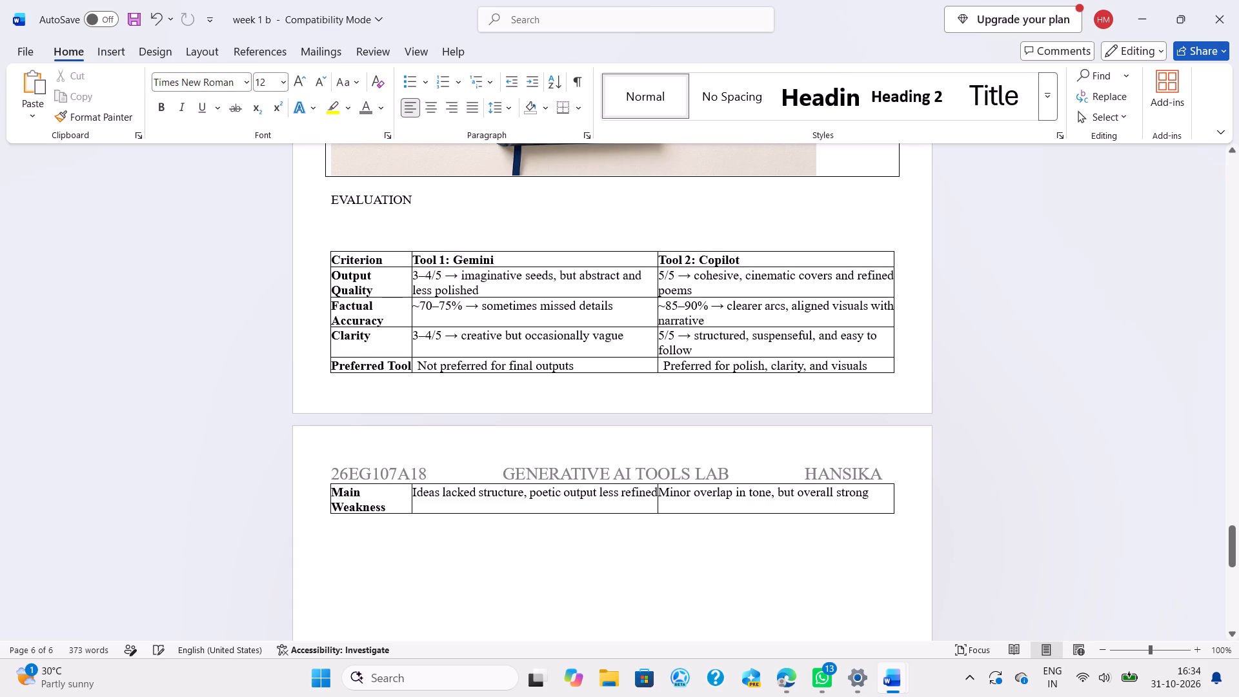
pyautogui.moveTo(331, 490); pyautogui.dragTo(408, 523)
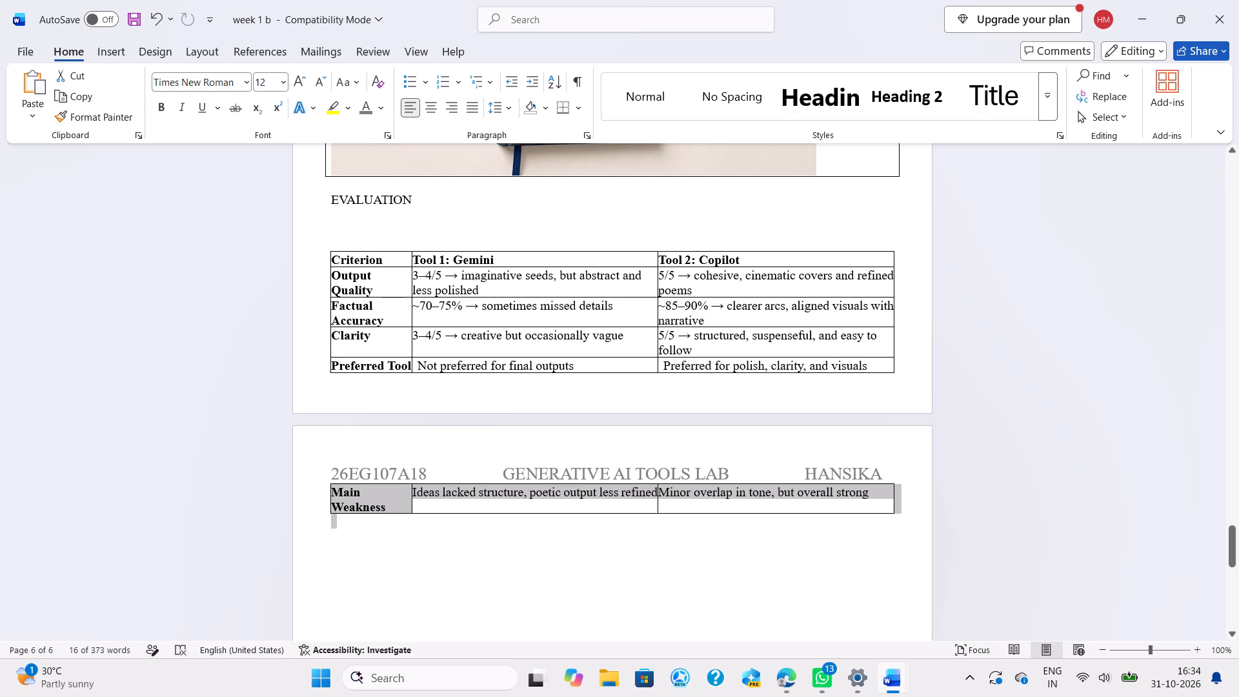
# Format the "V1 PROMPT:" heading on the first page as non-italic, size 14.
pyautogui.scroll(15, 434, 311)
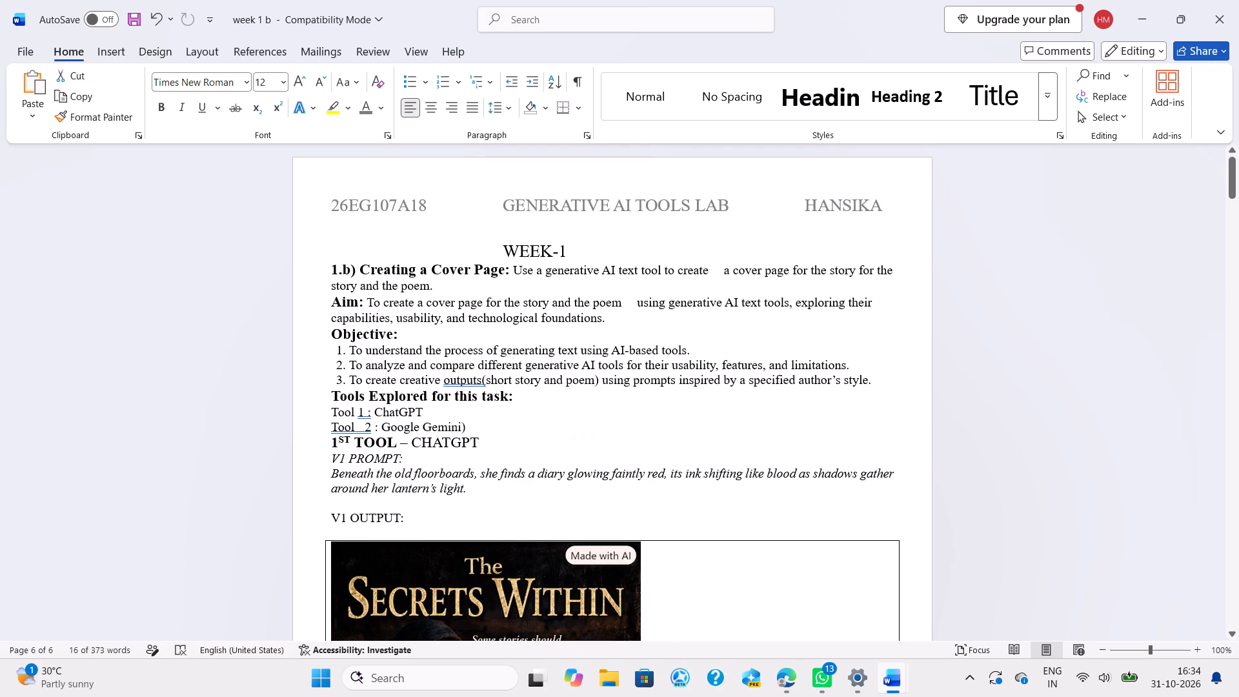
pyautogui.moveTo(327, 457); pyautogui.dragTo(425, 459)
pyautogui.click(460, 438)
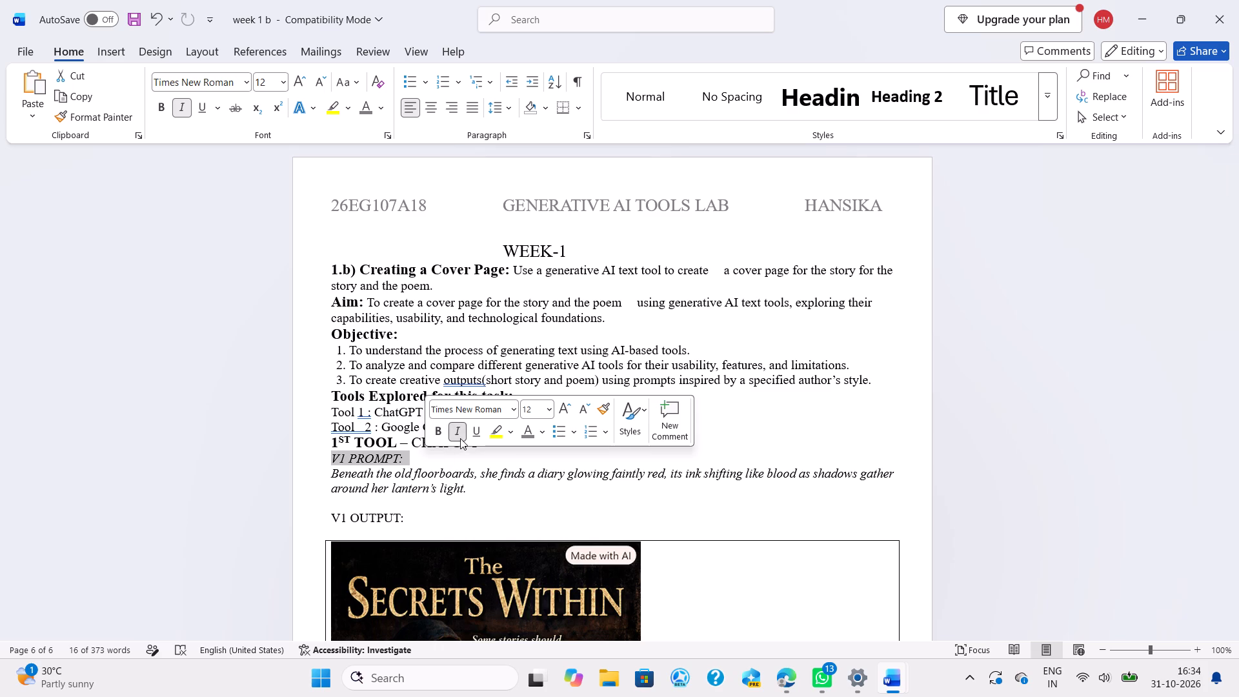
pyautogui.click(551, 409)
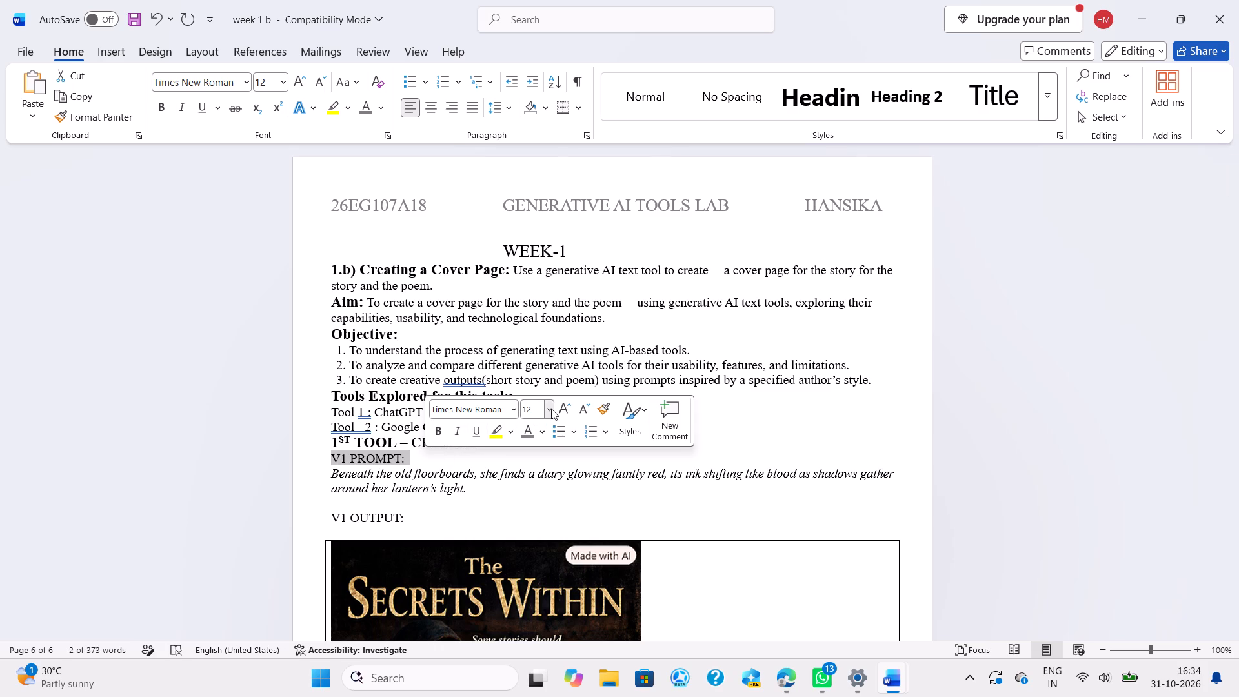
pyautogui.click(530, 195)
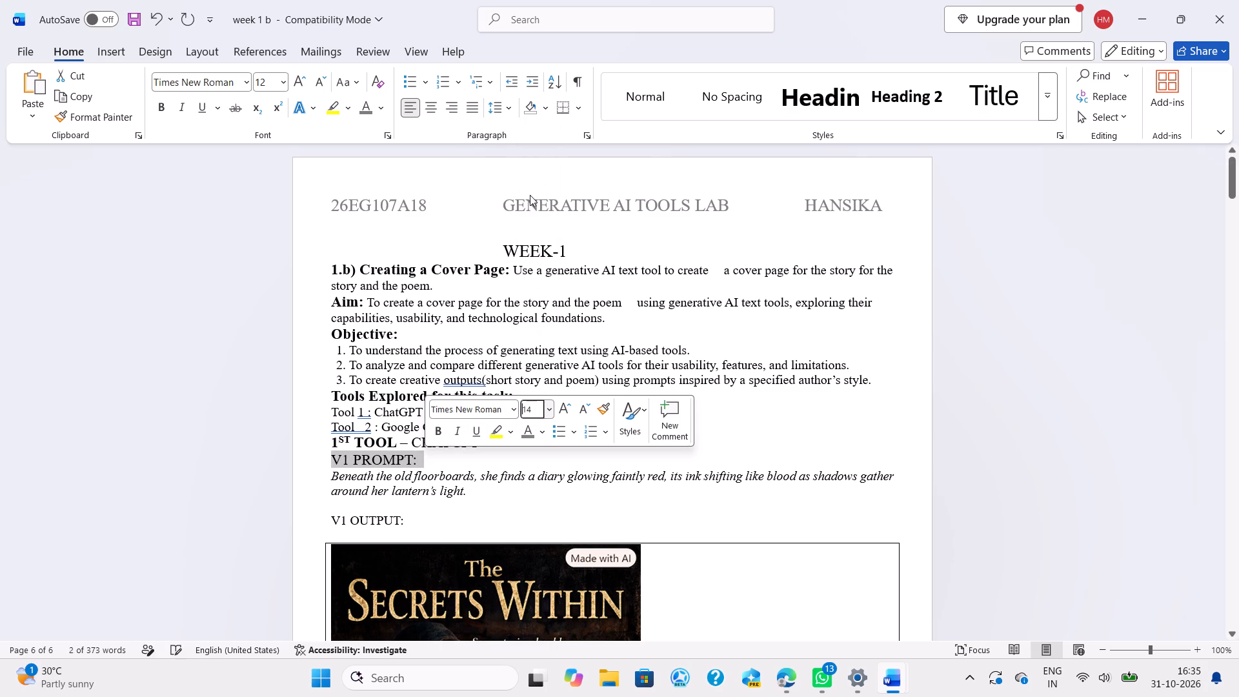
# Remove the italics from the "Beneath the old floorboards" paragraph under "V1 PROMPT:".
pyautogui.moveTo(321, 480); pyautogui.dragTo(476, 506)
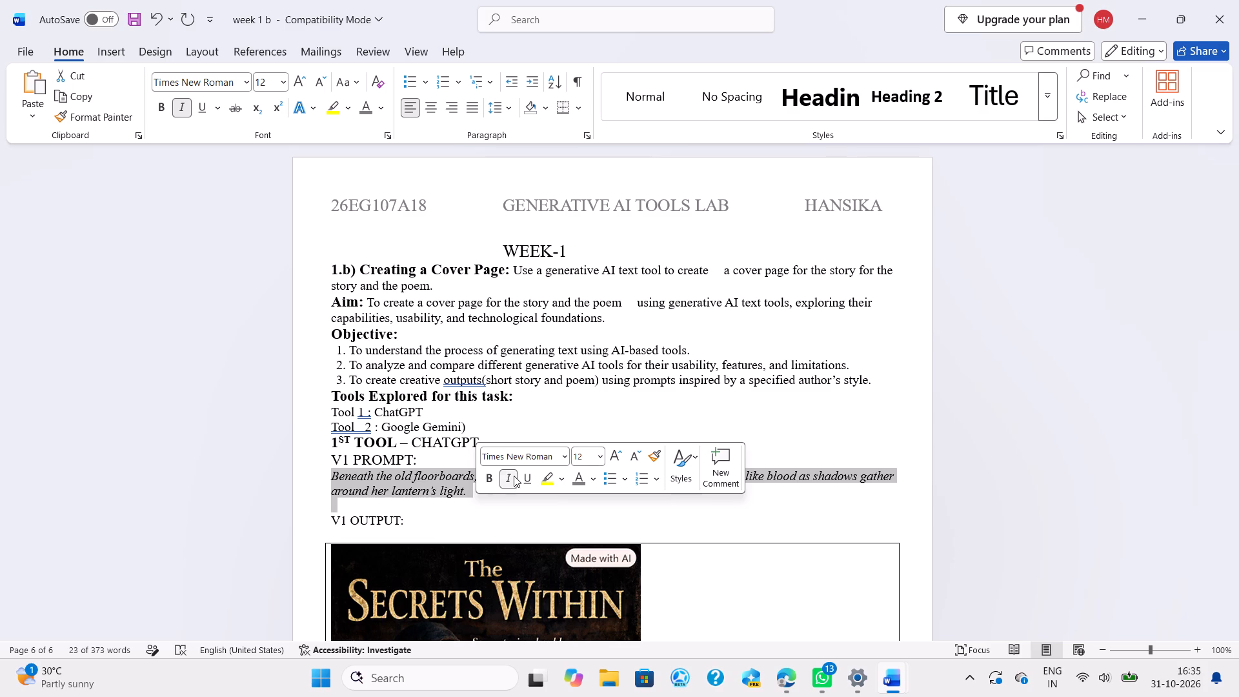
pyautogui.click(513, 476)
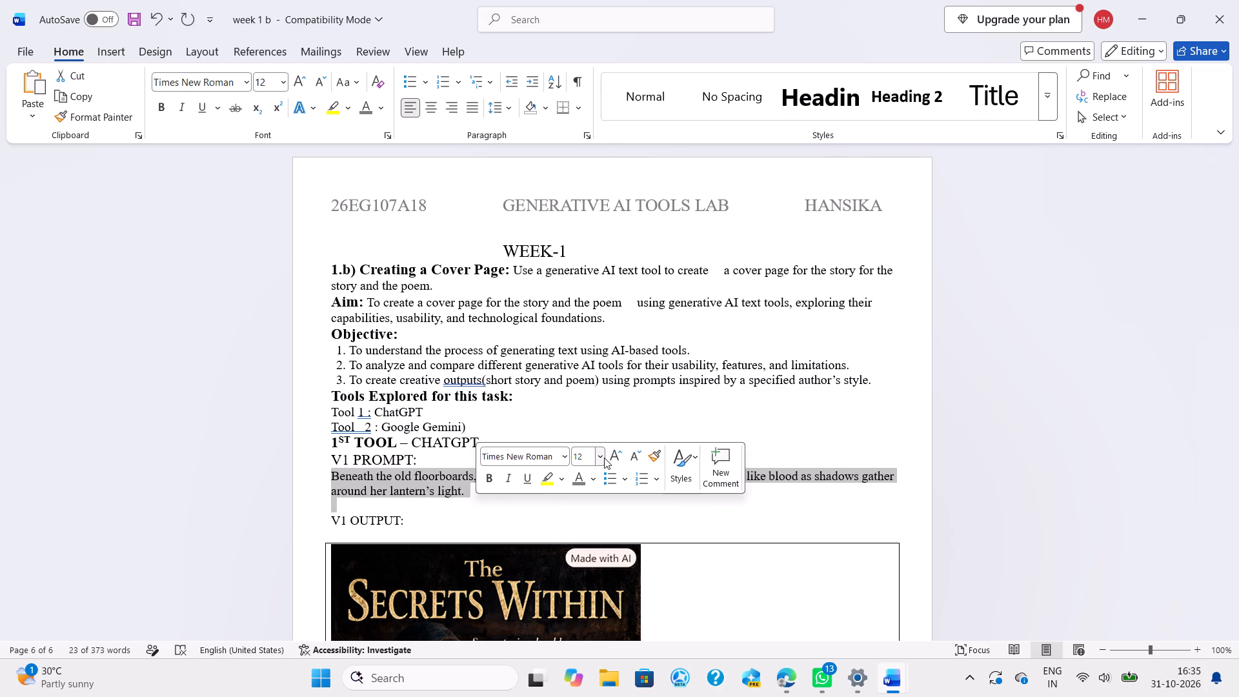
pyautogui.click(604, 458)
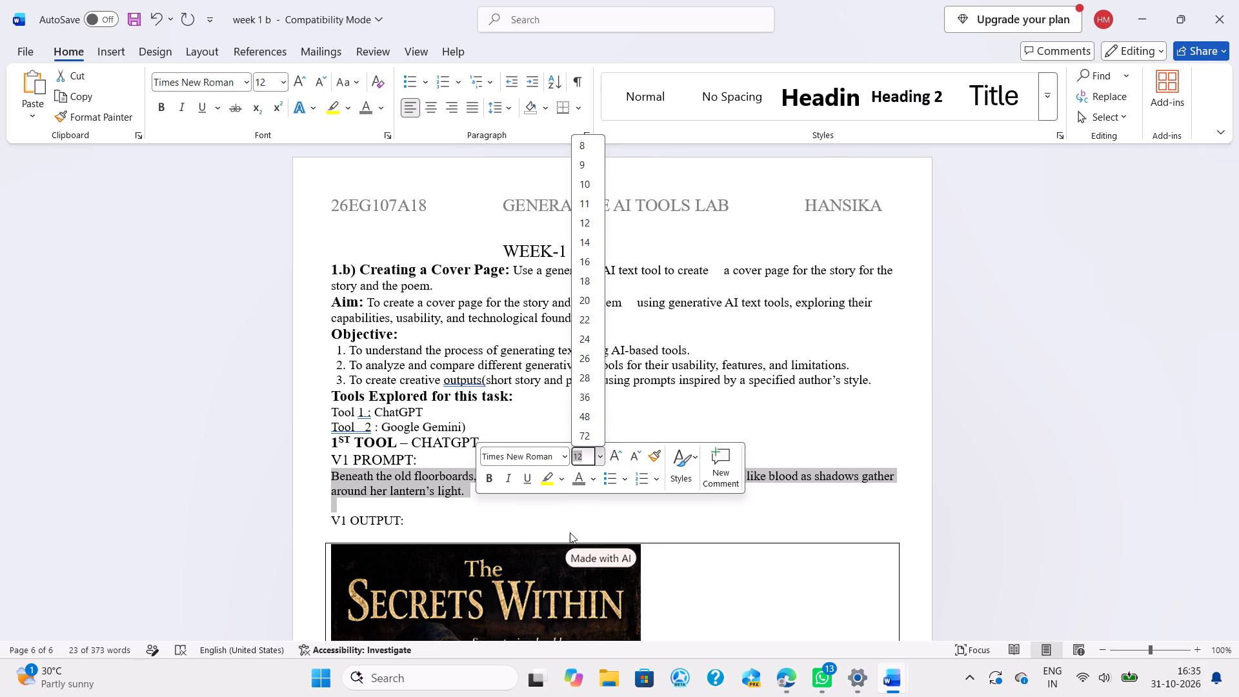
pyautogui.click(516, 520)
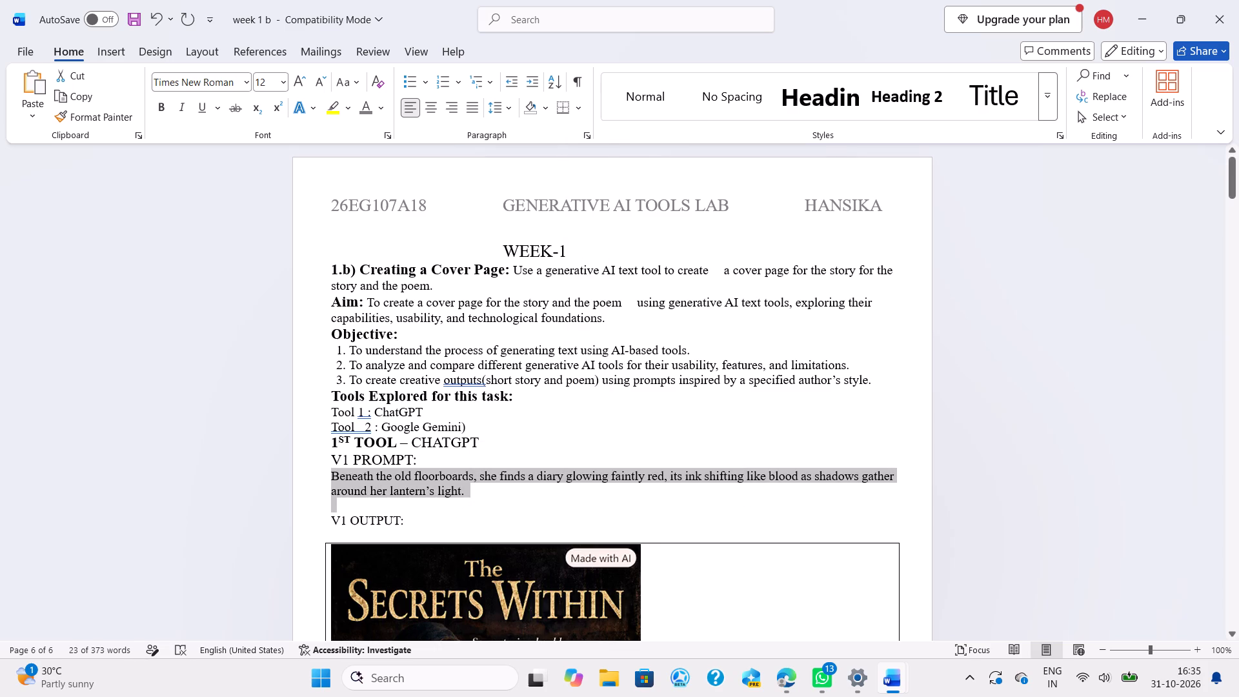
# Format the "V1 OUTPUT:" heading as bold, size 14.
pyautogui.moveTo(327, 515); pyautogui.dragTo(416, 520)
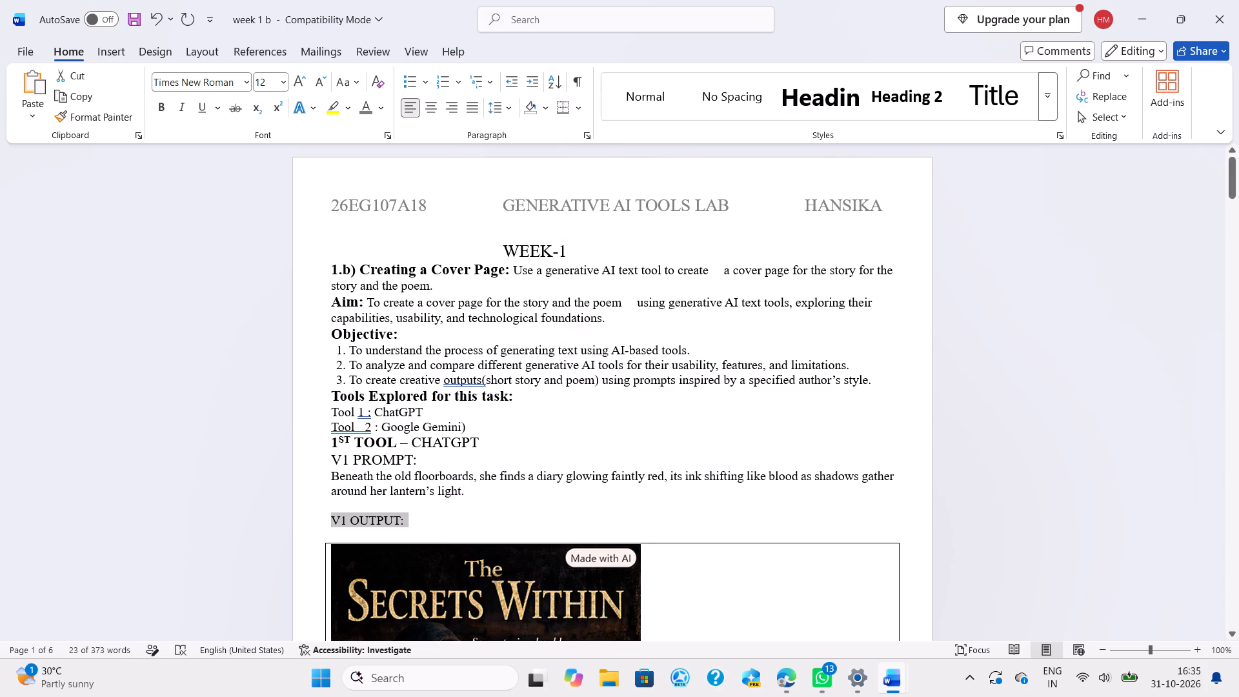
pyautogui.moveTo(416, 520); pyautogui.dragTo(418, 519)
pyautogui.click(439, 487)
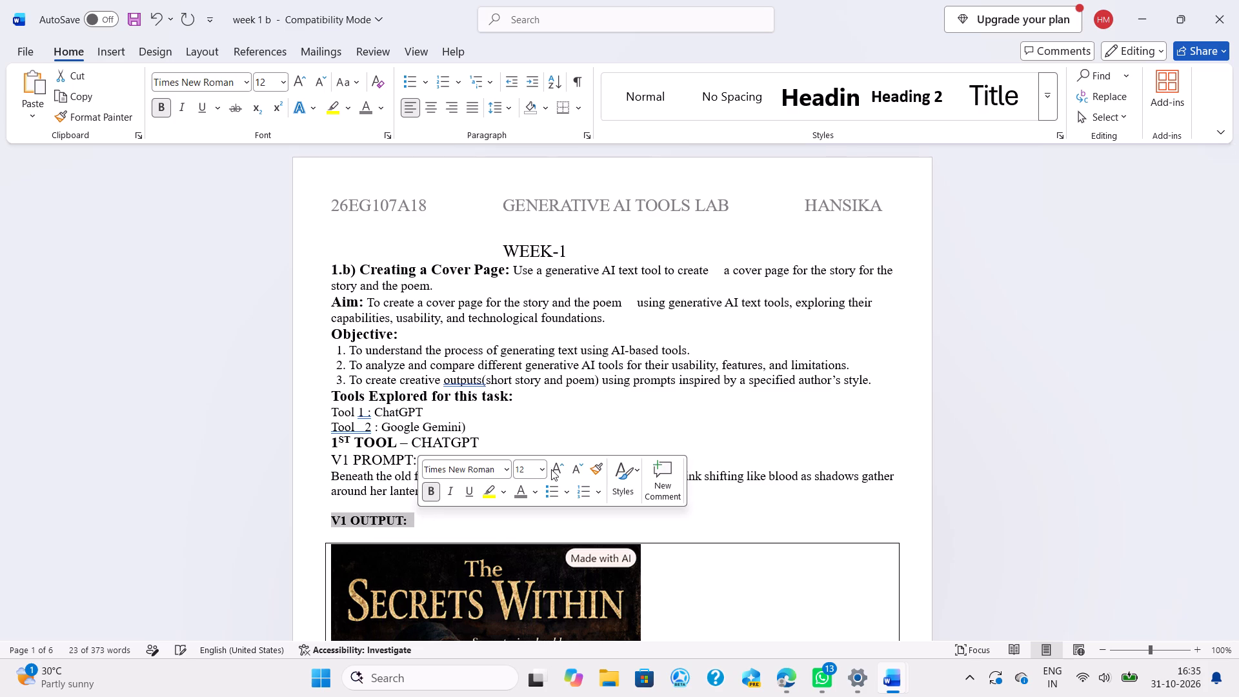
pyautogui.click(544, 470)
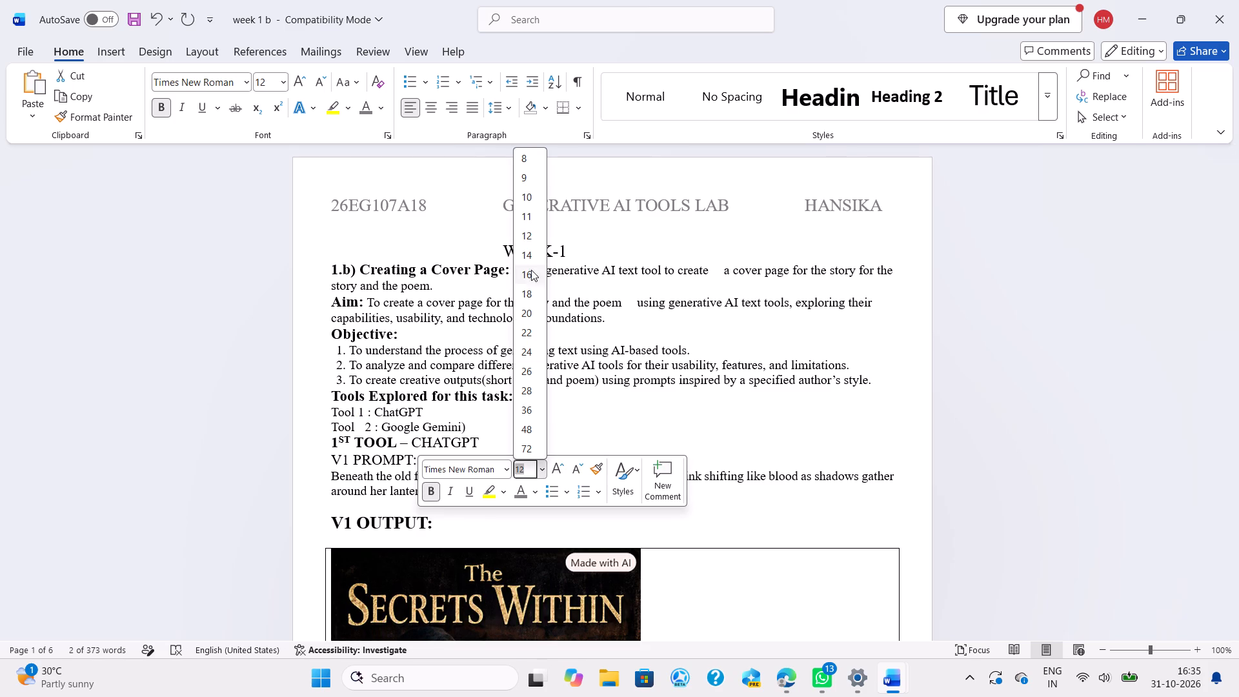
pyautogui.click(530, 258)
# Shrink the cover picture under "V1 OUTPUT:" proportionally to a height of 3.5 cm.
pyautogui.click(483, 585)
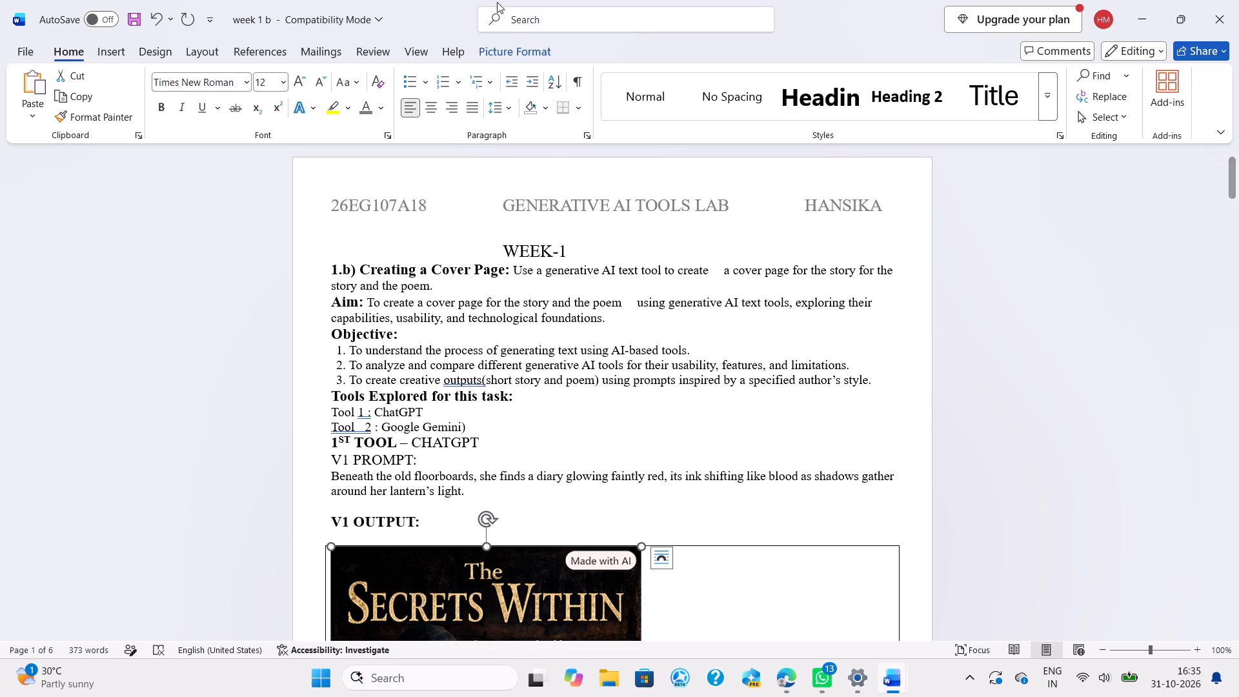
pyautogui.click(503, 55)
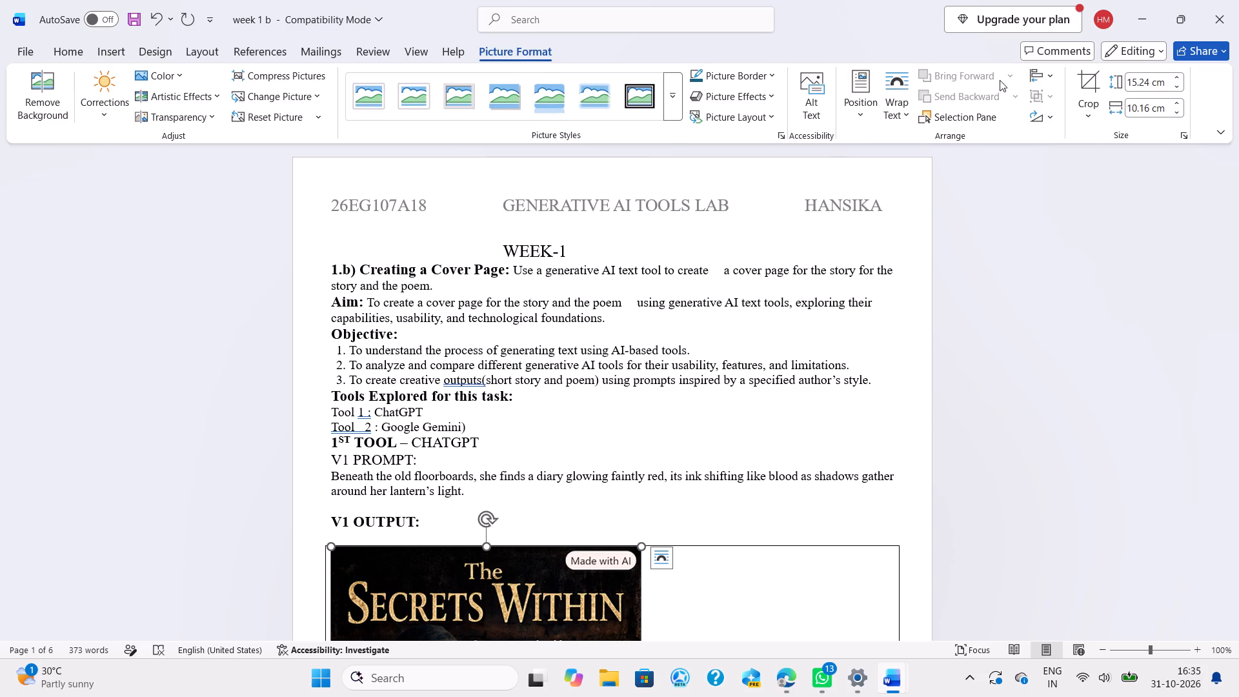
pyautogui.click(1136, 81)
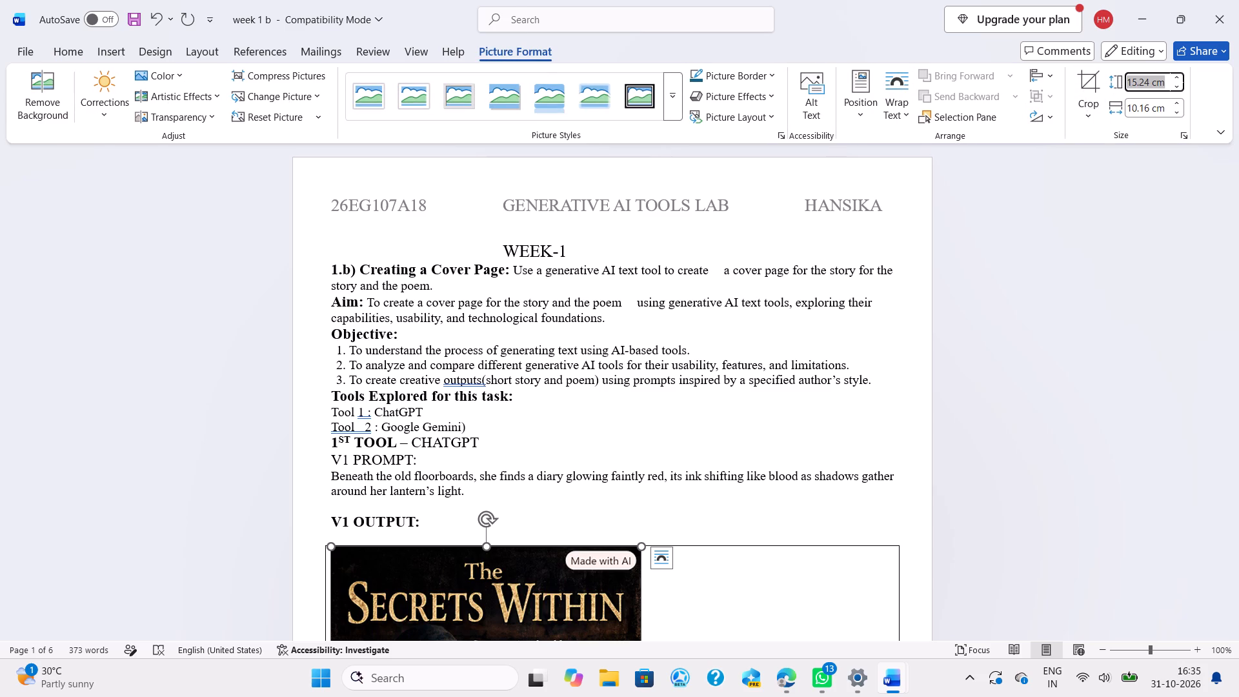
pyautogui.click(1136, 81)
pyautogui.press('BackSpace')
pyautogui.press('BackSpace')
pyautogui.press('3')
pyautogui.press('Return')
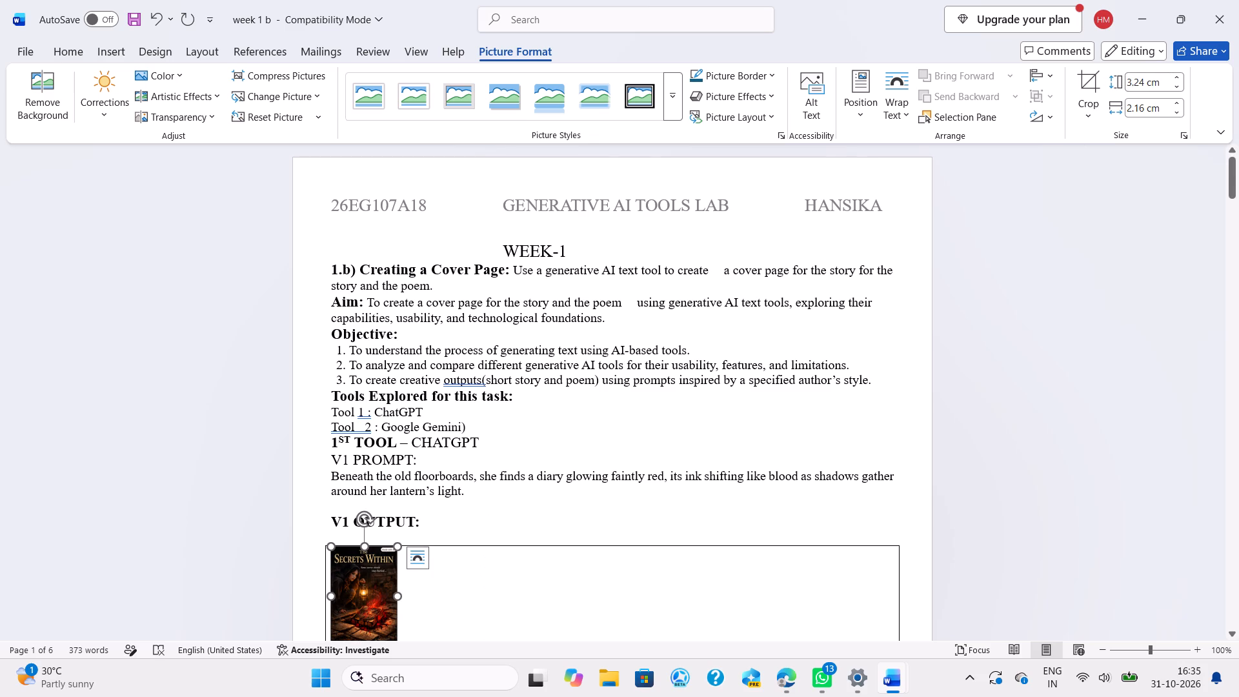
pyautogui.scroll(-1, 977, 374)
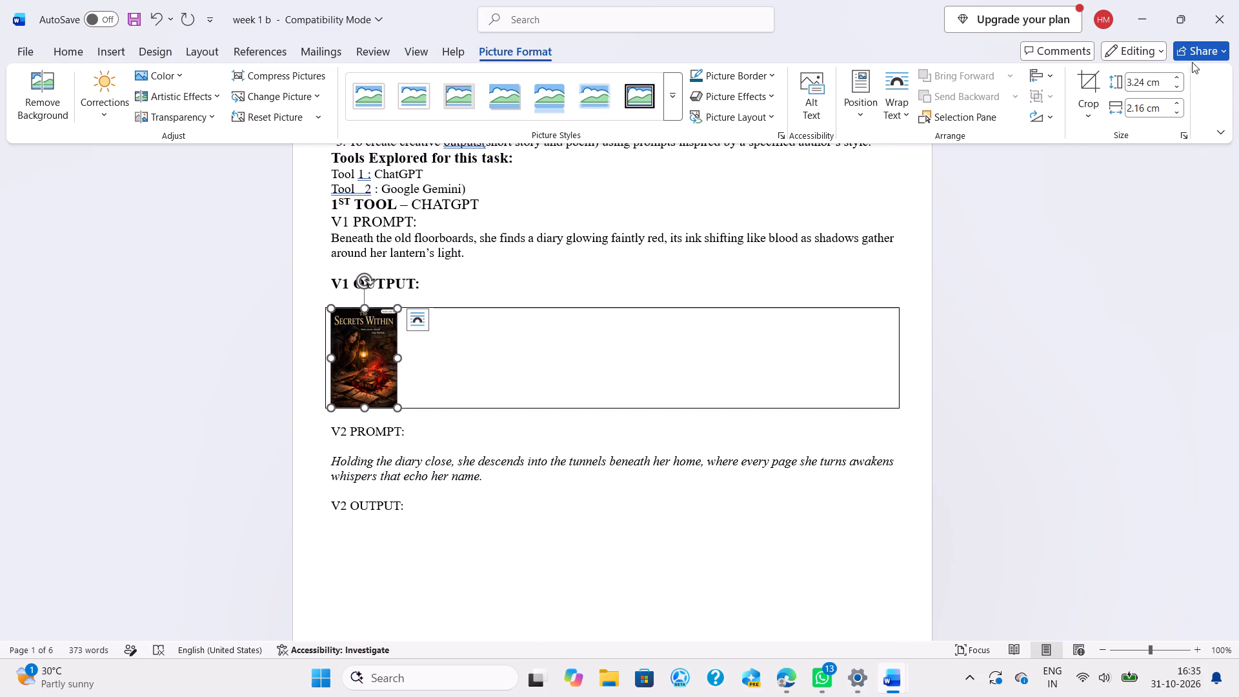
pyautogui.tripleClick(1180, 78)
pyautogui.click(1180, 78)
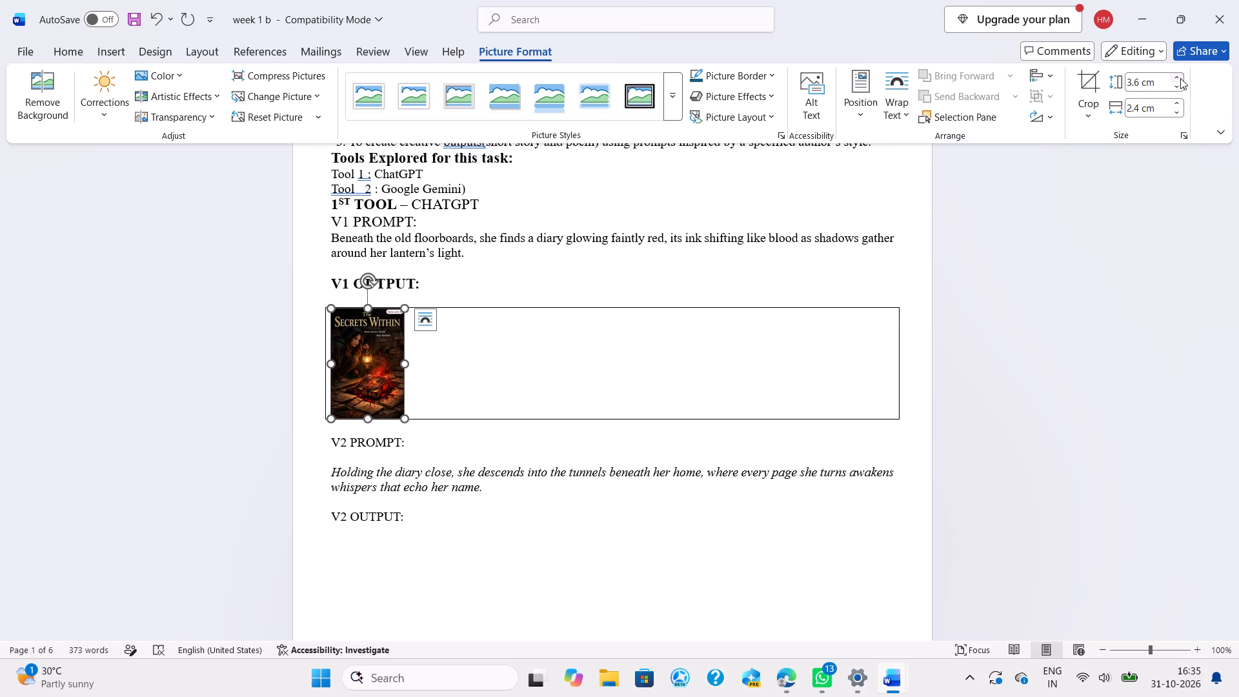
pyautogui.click(1180, 87)
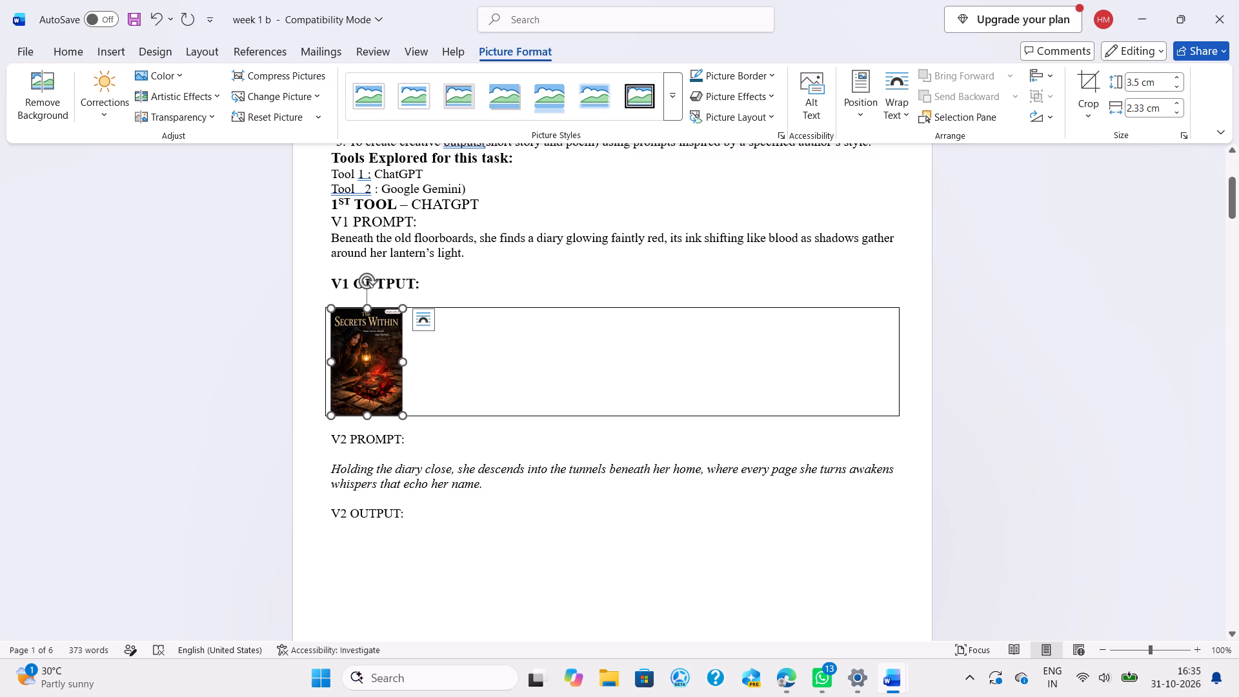
# Format the "V2 PROMPT:" heading as bold, size 14.
pyautogui.moveTo(328, 438); pyautogui.dragTo(406, 441)
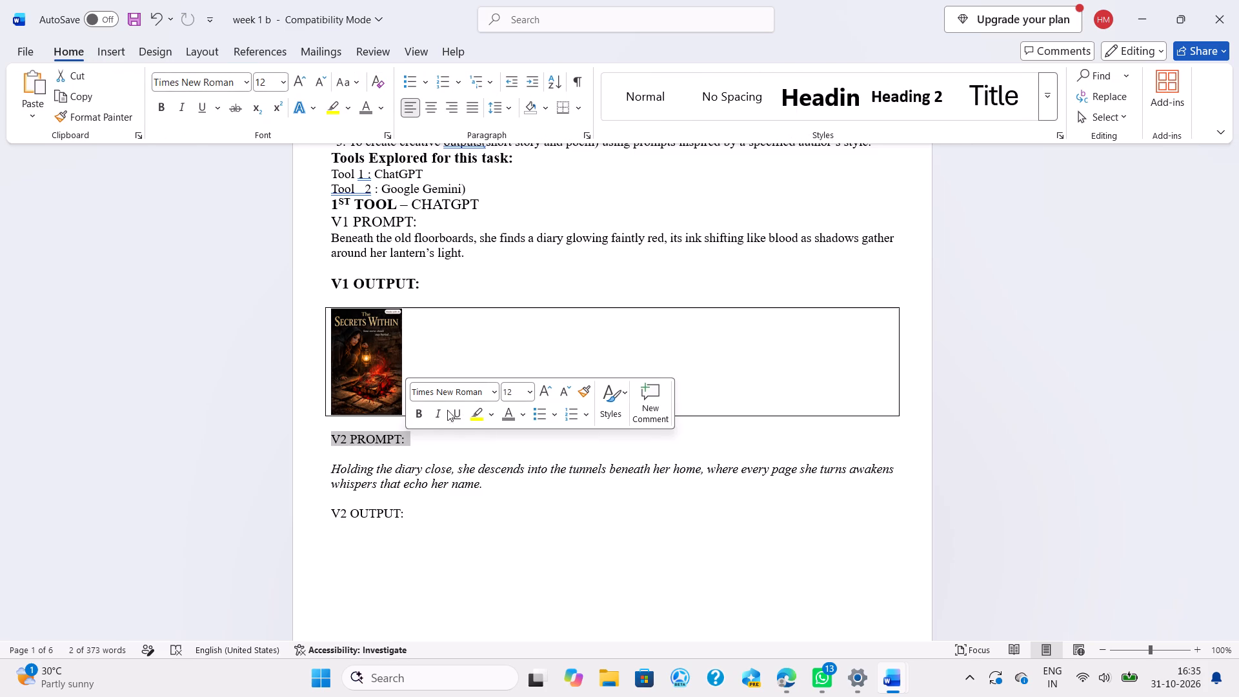
pyautogui.click(418, 416)
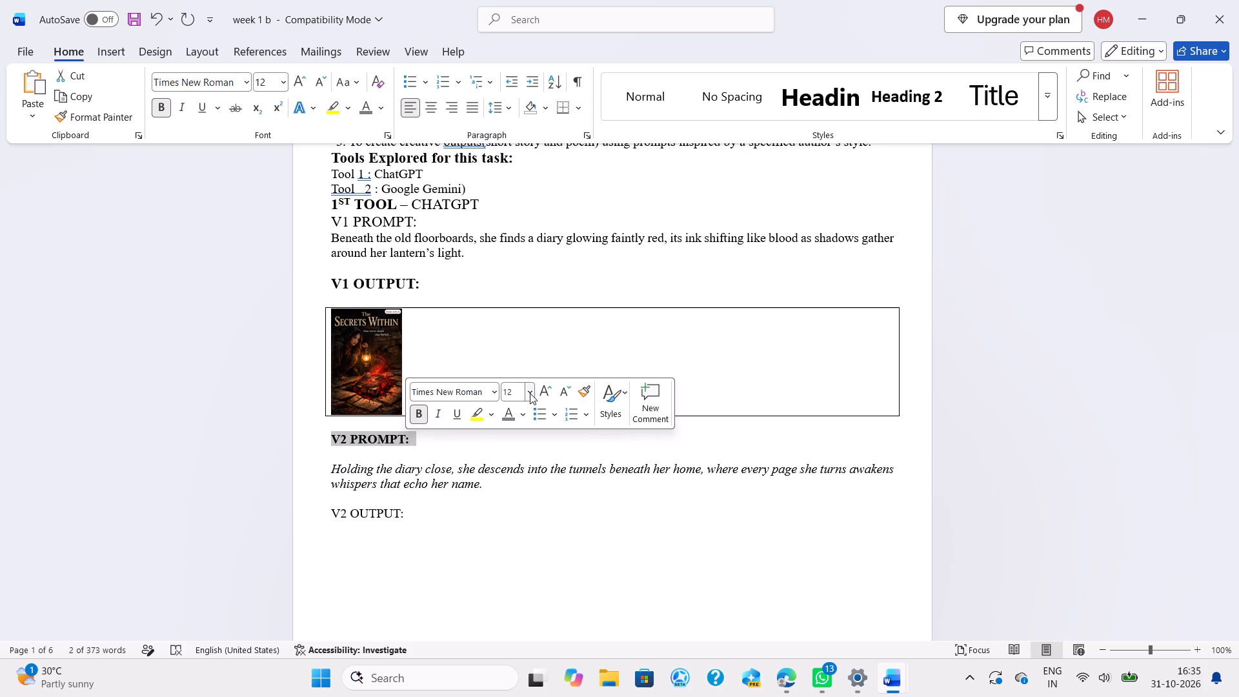
pyautogui.click(530, 393)
pyautogui.click(529, 179)
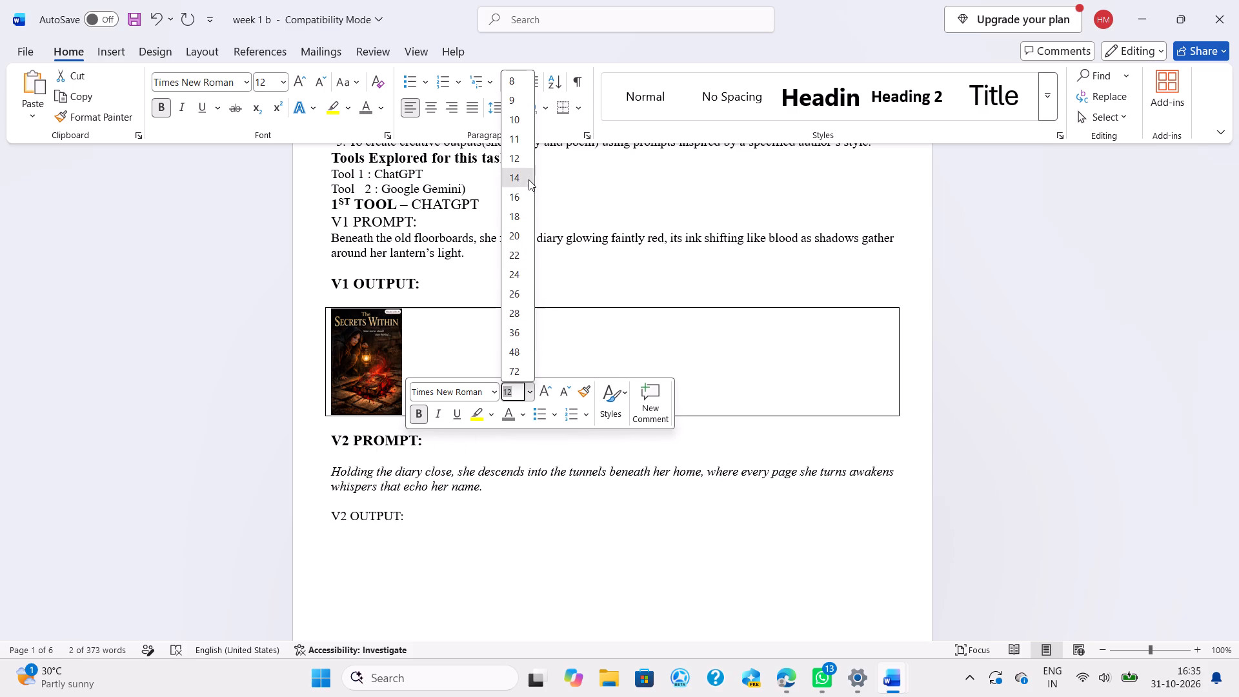
# Widen the cover picture under "V1 OUTPUT:" to a nearly square shape, keeping its height.
pyautogui.click(369, 378)
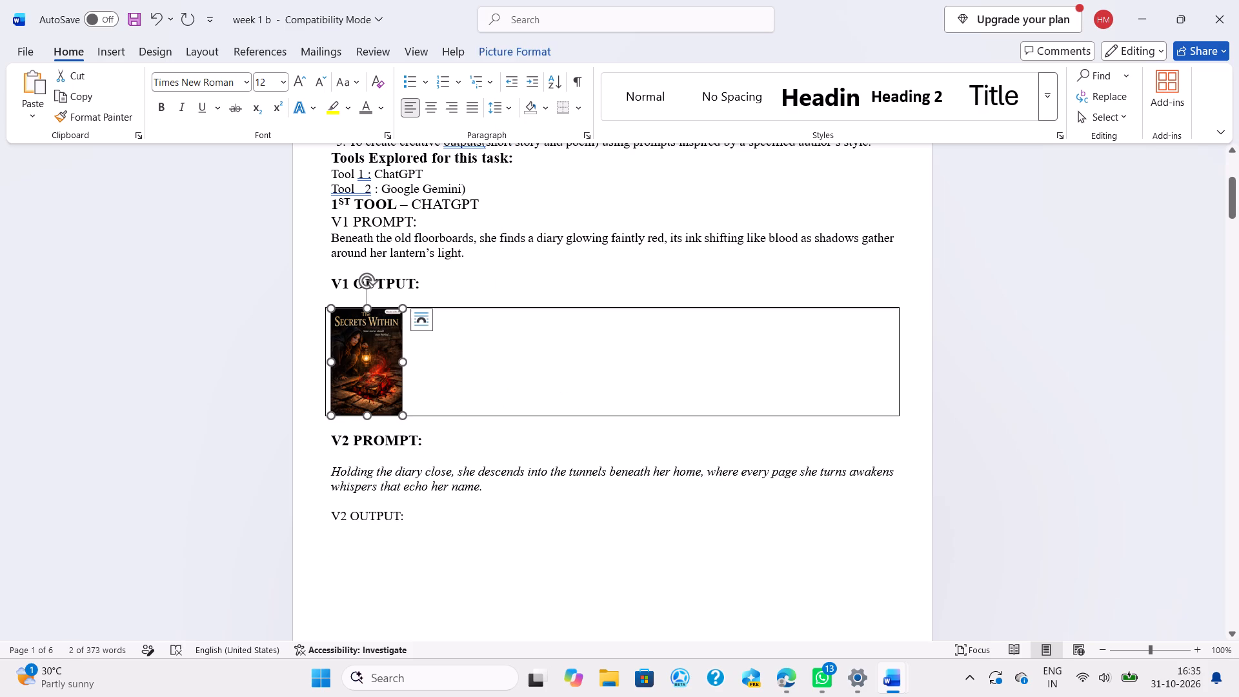
pyautogui.moveTo(401, 364); pyautogui.dragTo(432, 370)
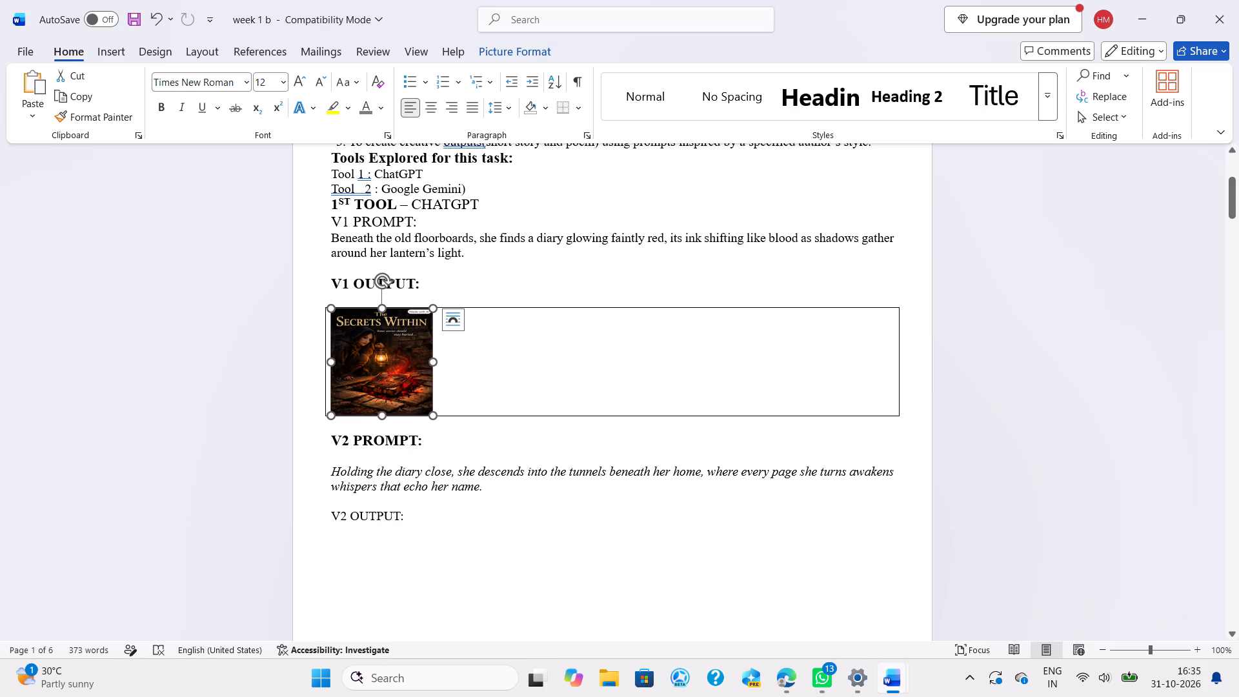
# Format the "Holding the diary close" paragraph under "V2 PROMPT:" as non-italic, size 14.
pyautogui.moveTo(332, 466); pyautogui.dragTo(502, 487)
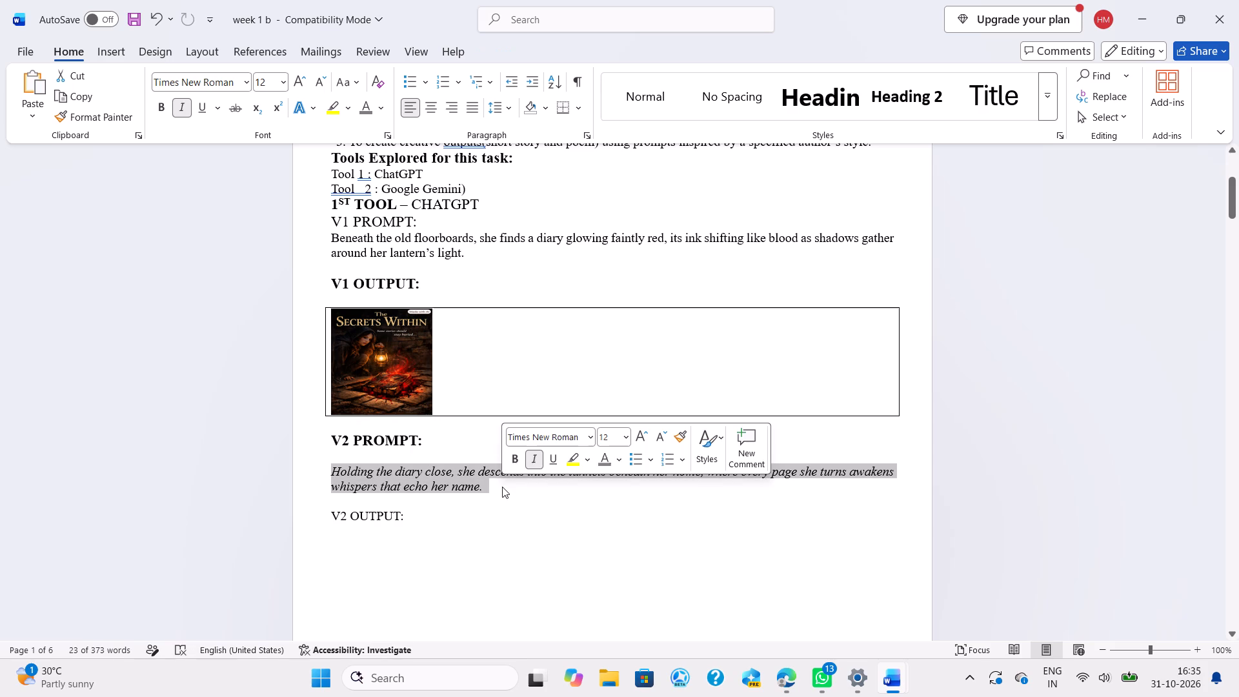
pyautogui.click(537, 465)
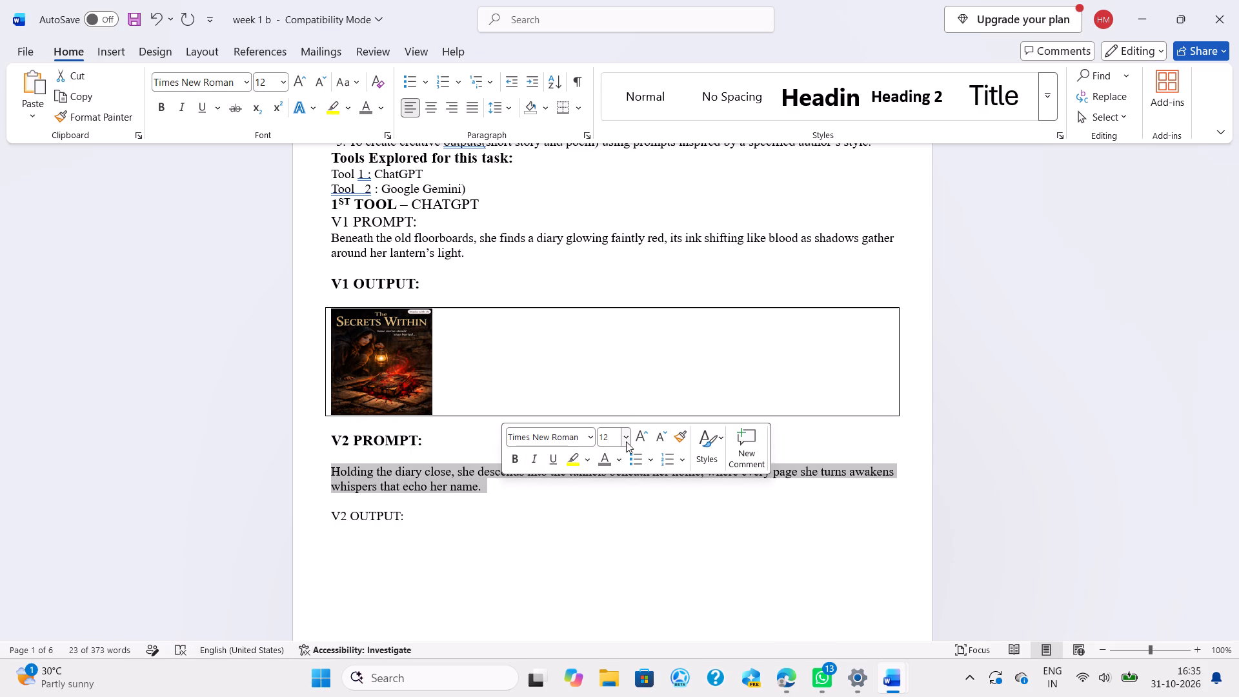
pyautogui.click(627, 441)
pyautogui.click(619, 231)
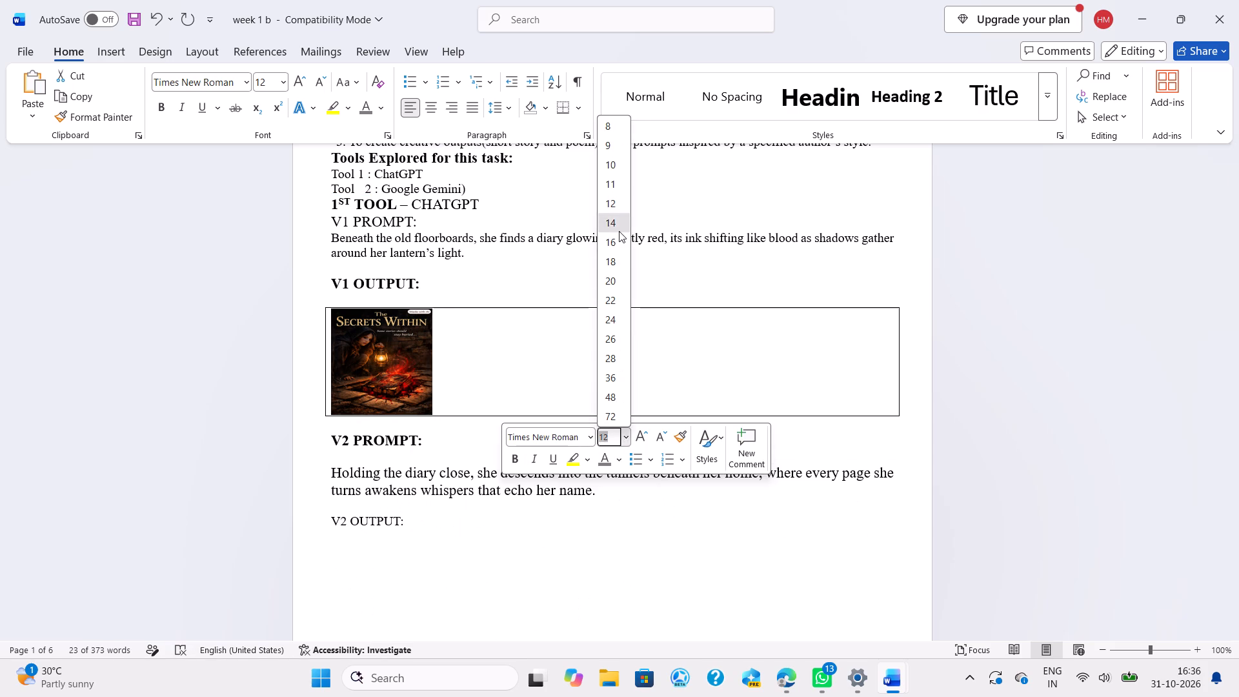
# Format the "V2 OUTPUT:" heading as bold, size 14.
pyautogui.moveTo(325, 522); pyautogui.dragTo(334, 522)
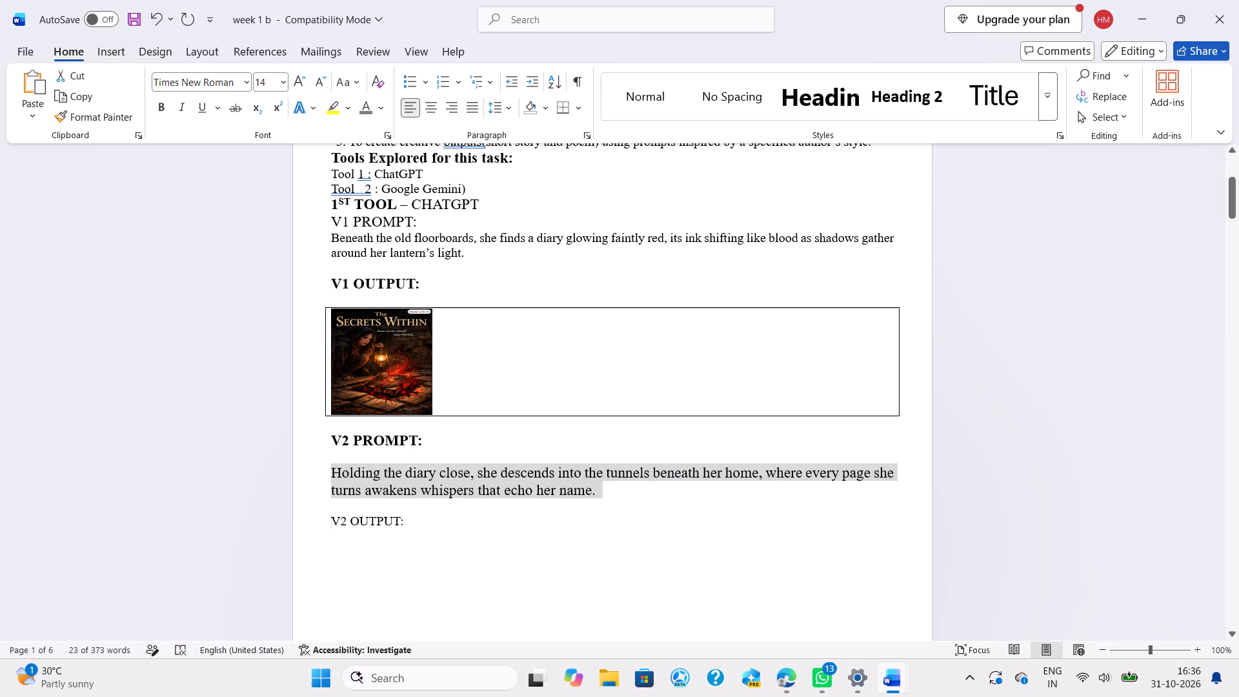
pyautogui.moveTo(334, 522); pyautogui.dragTo(424, 527)
pyautogui.click(440, 501)
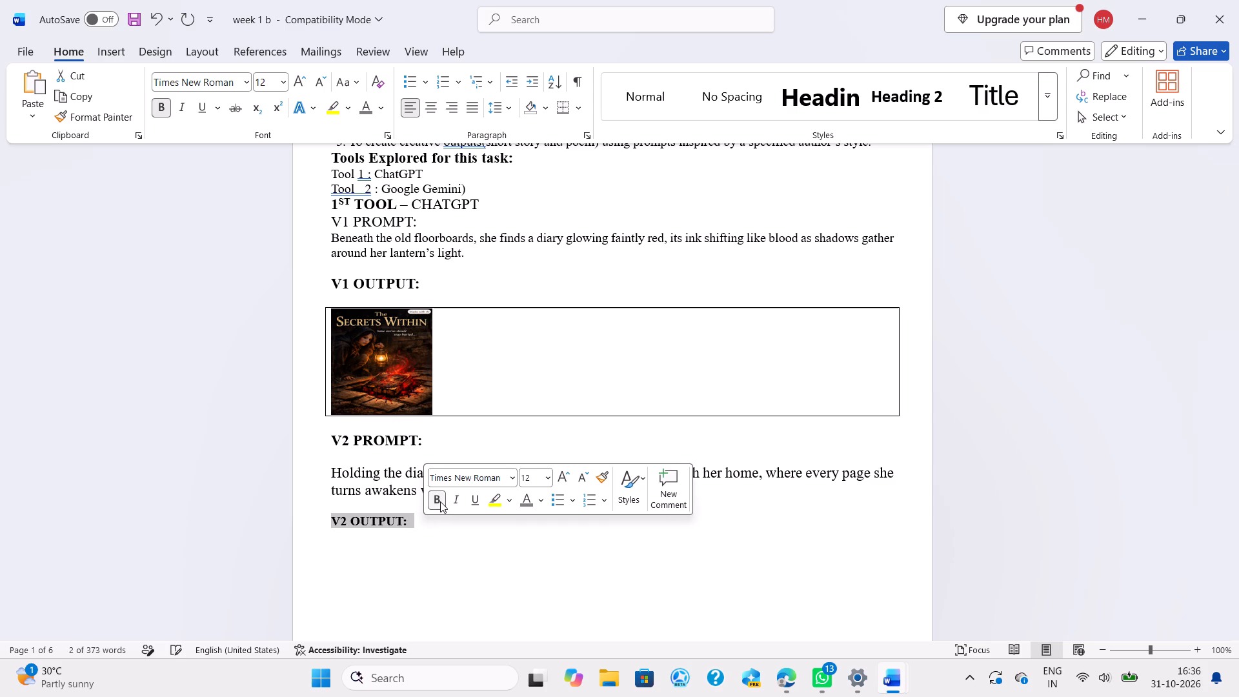
pyautogui.click(550, 478)
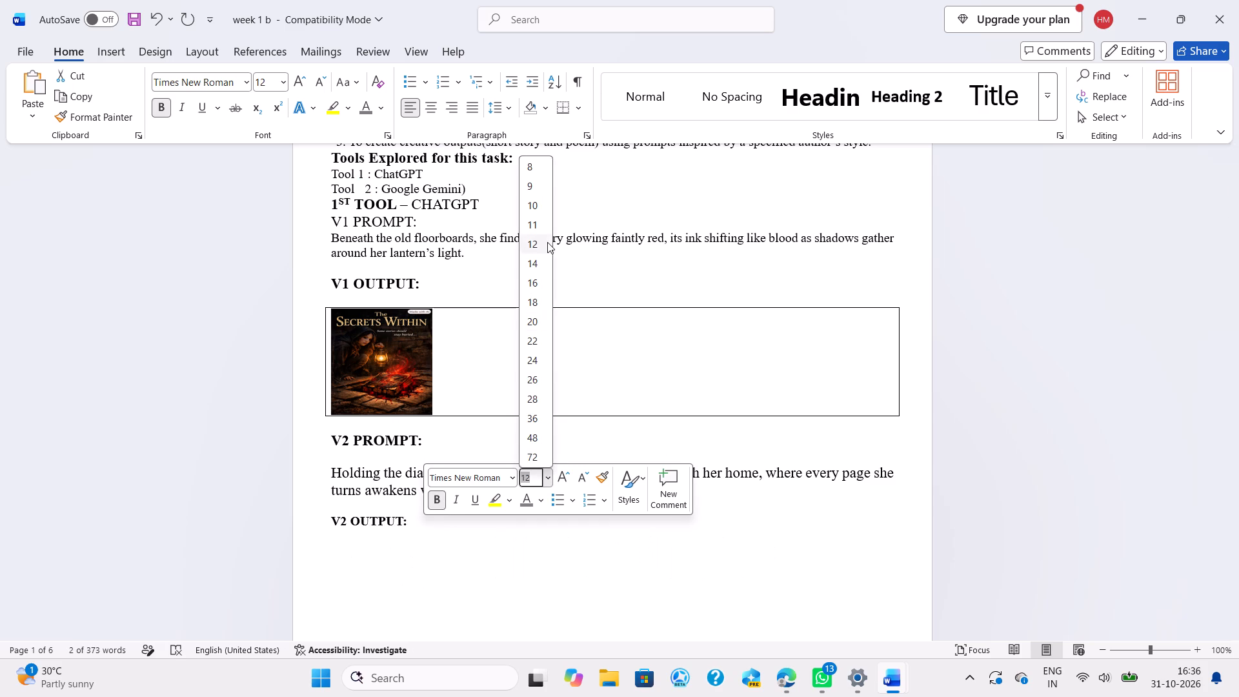
pyautogui.click(547, 265)
# Set the height of the large cover picture under "V2 OUTPUT:" to 3.24 cm with its proportions kept.
pyautogui.scroll(-1, 527, 313)
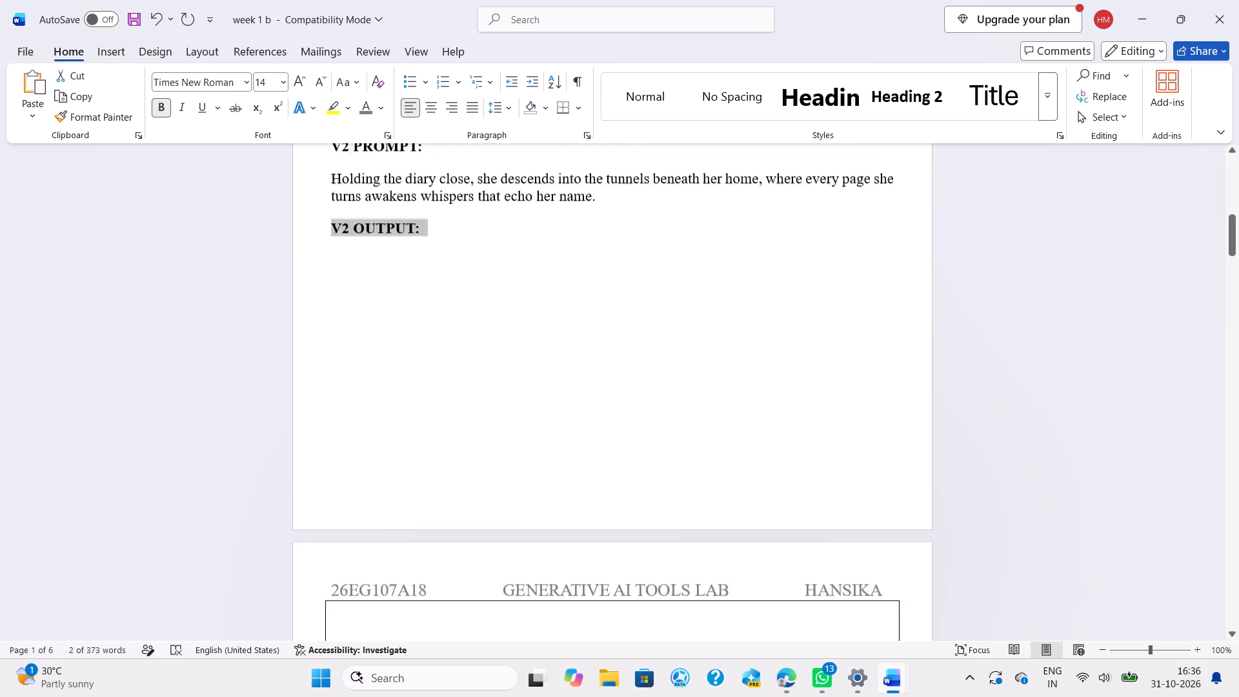
pyautogui.scroll(-1, 527, 313)
pyautogui.scroll(-1, 508, 556)
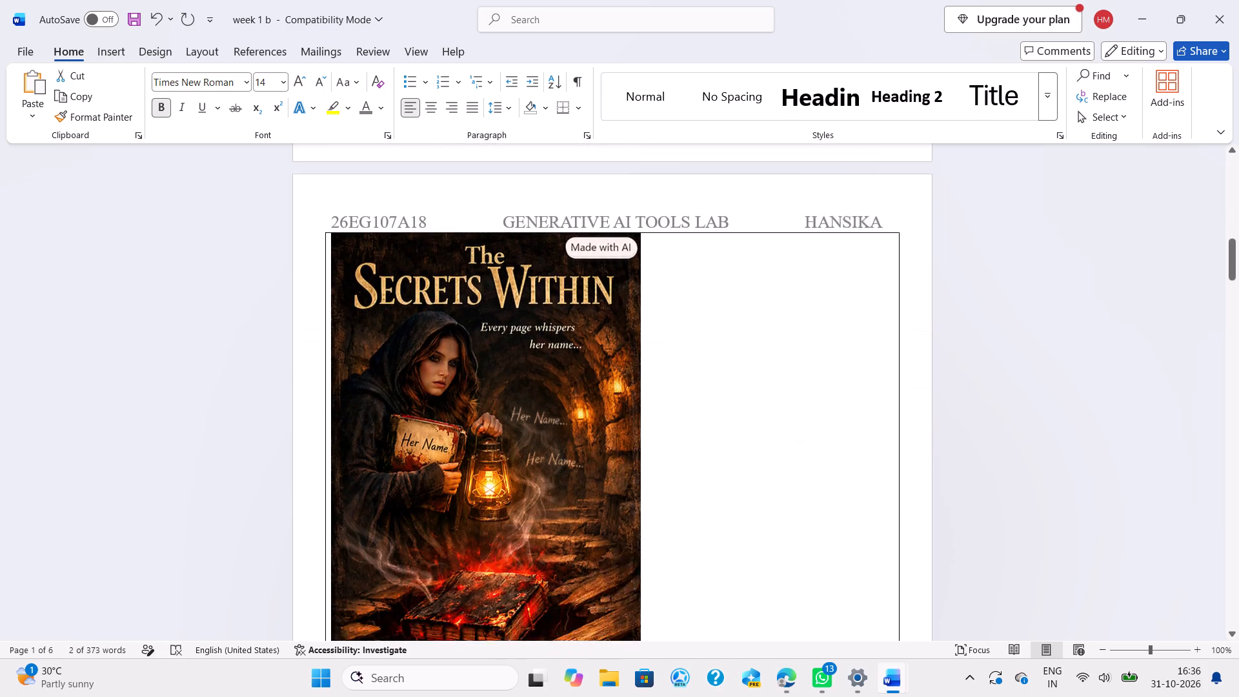
pyautogui.scroll(-1, 508, 556)
pyautogui.click(504, 511)
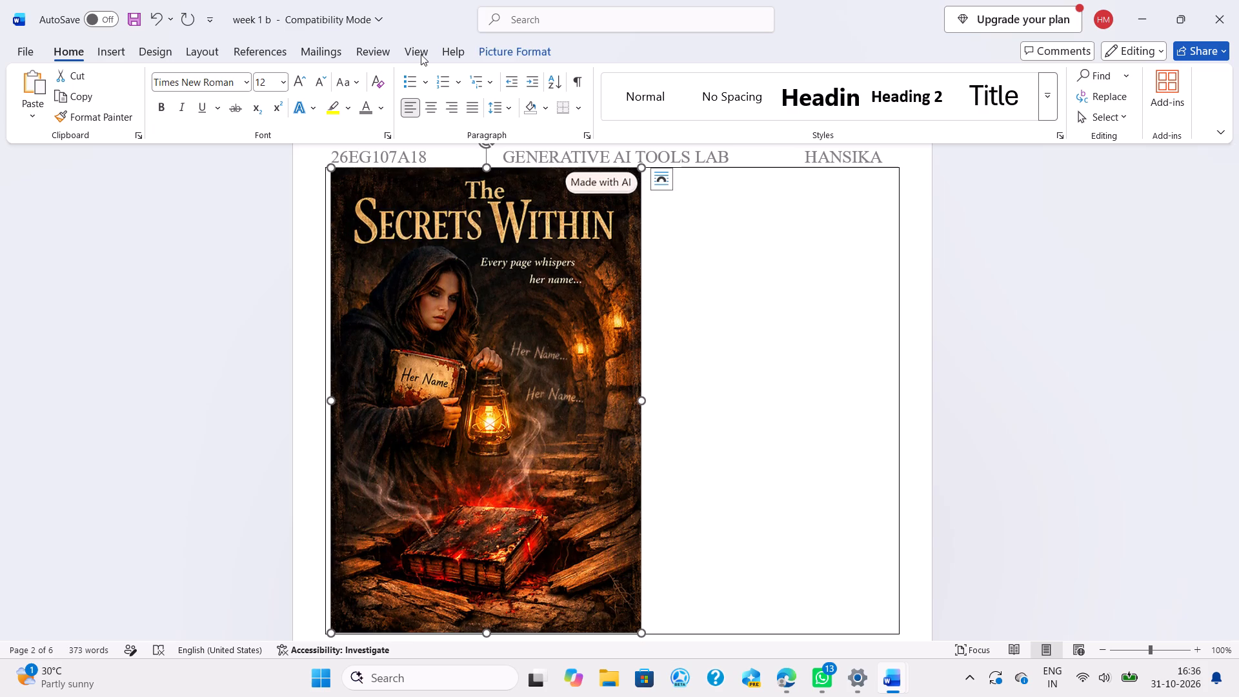
pyautogui.click(510, 50)
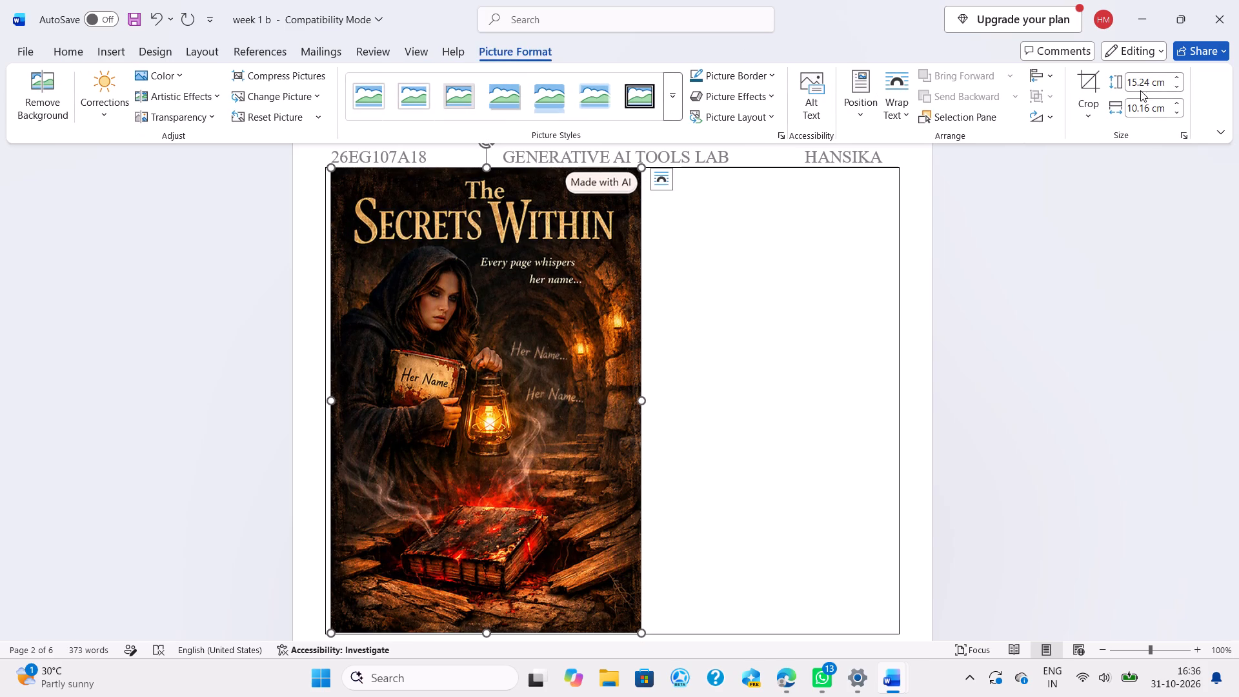
pyautogui.click(1138, 81)
pyautogui.click(1138, 81)
pyautogui.press('Left')
pyautogui.press('BackSpace')
pyautogui.press('BackSpace')
pyautogui.press('3')
pyautogui.click(1135, 105)
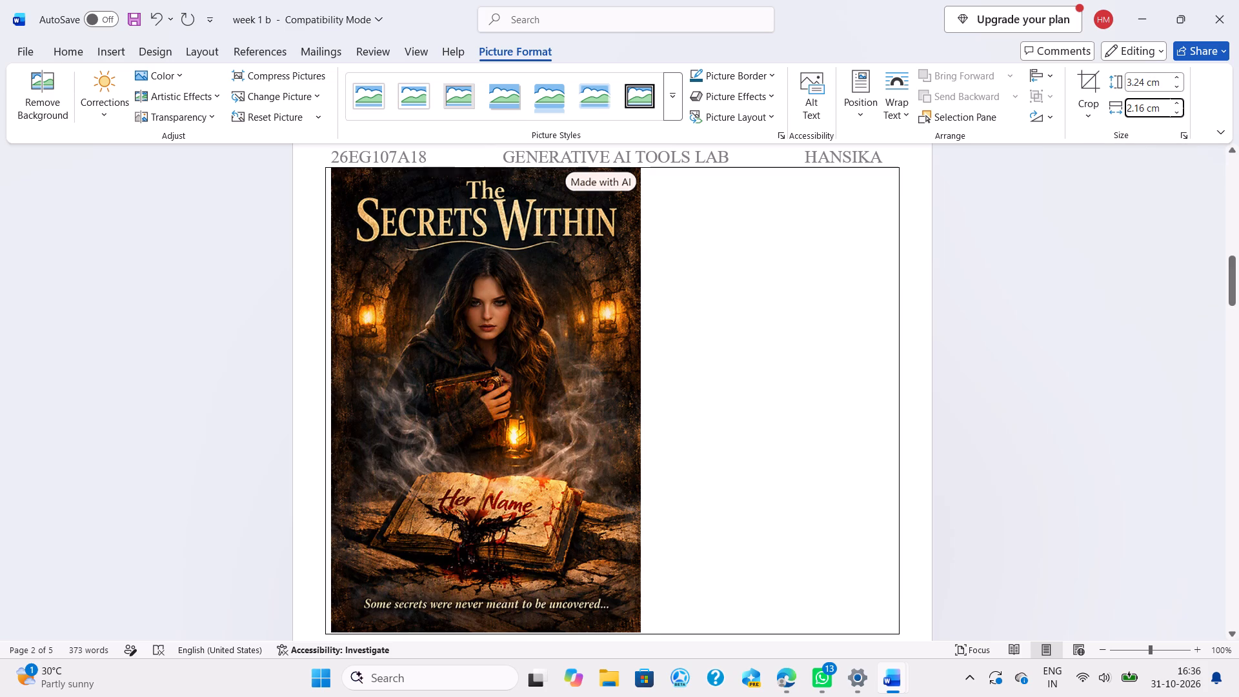
pyautogui.press('Return')
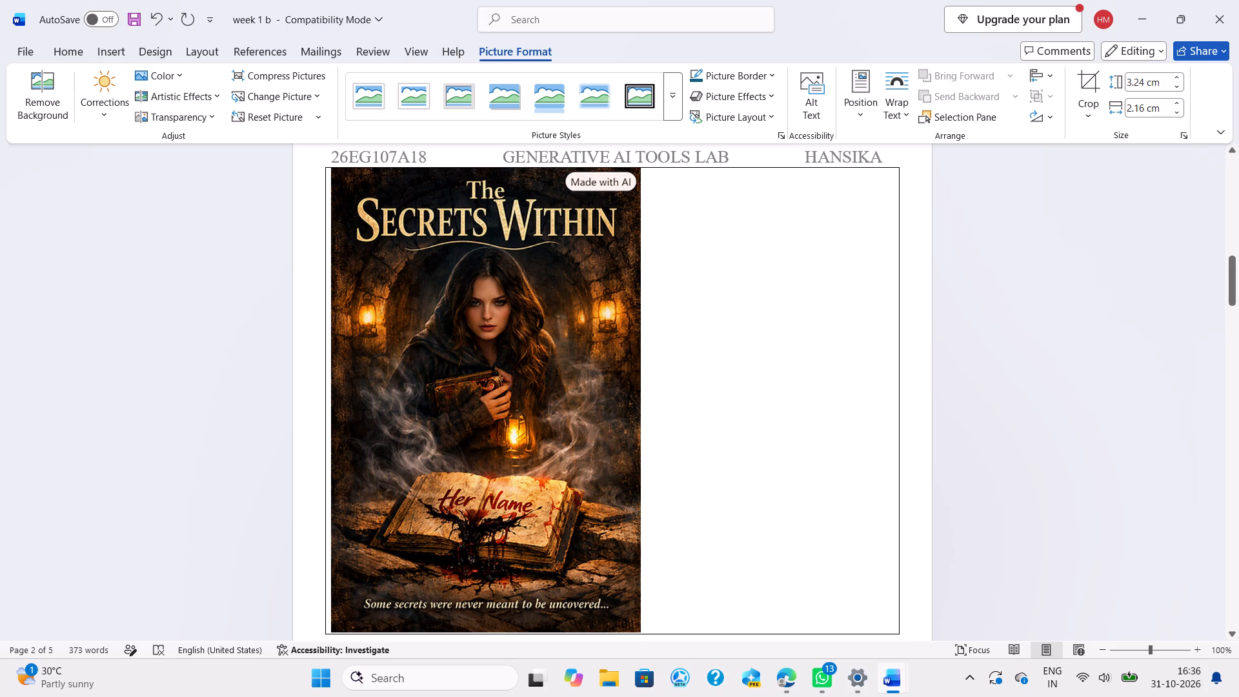
# Widen the cover picture under "V2 OUTPUT:" to about 3.15 cm, keeping its height.
pyautogui.scroll(4, 662, 377)
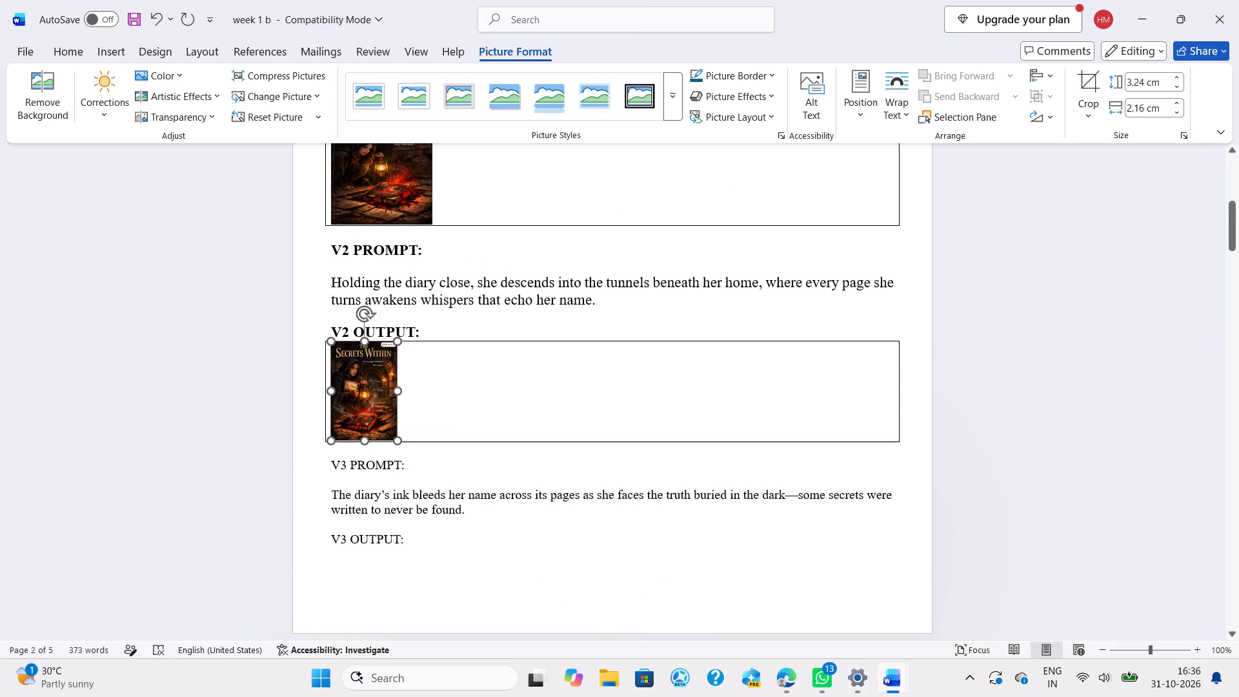
pyautogui.scroll(-1, 662, 377)
pyautogui.scroll(1, 662, 377)
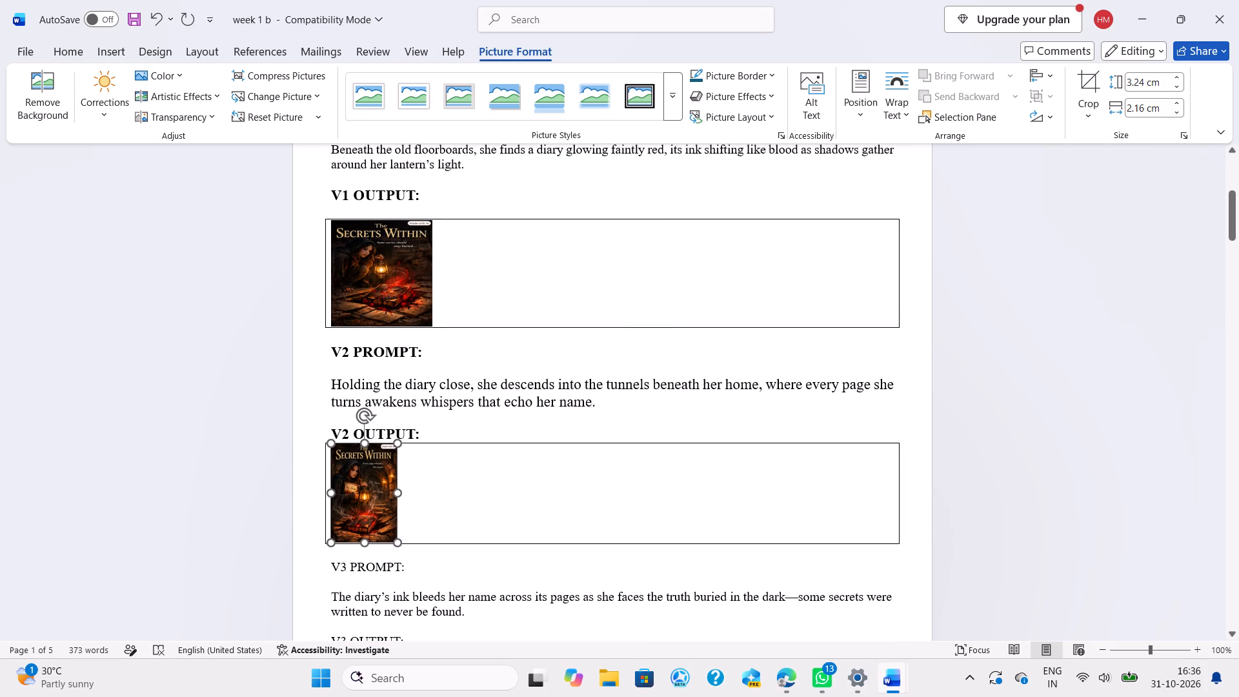
pyautogui.moveTo(398, 492); pyautogui.dragTo(427, 494)
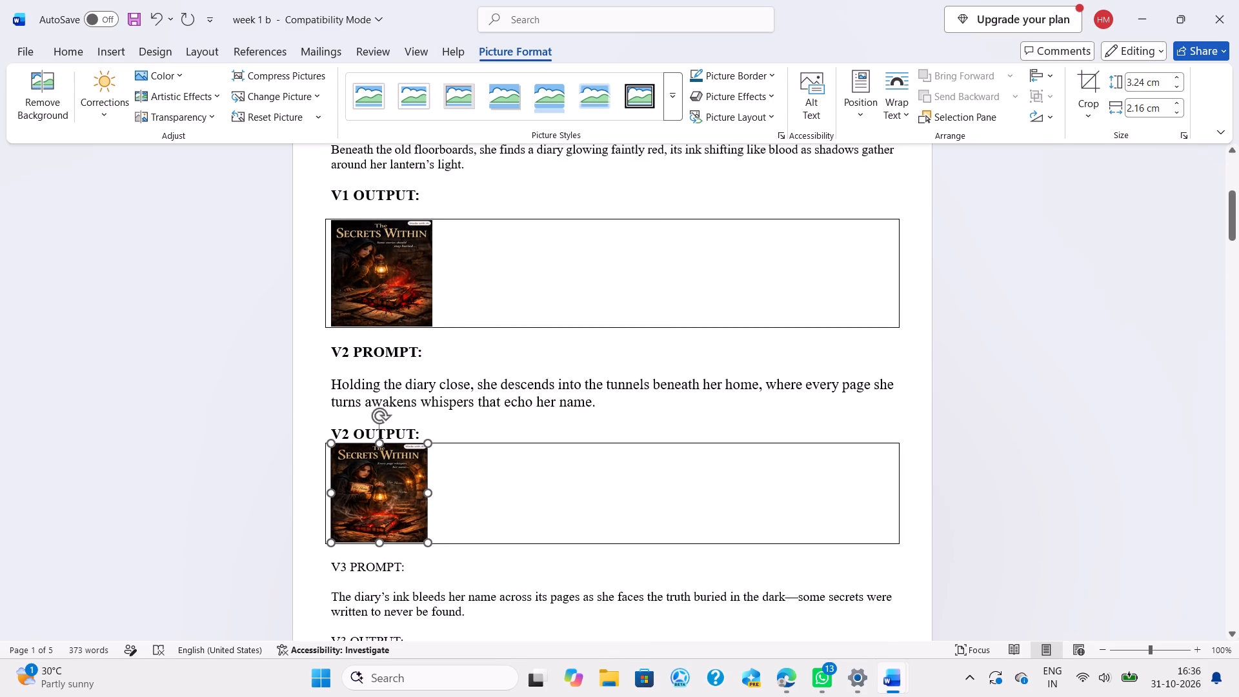
pyautogui.moveTo(427, 494); pyautogui.dragTo(427, 495)
# Format the "V3 PROMPT:" heading as bold, size 14.
pyautogui.scroll(-1, 433, 556)
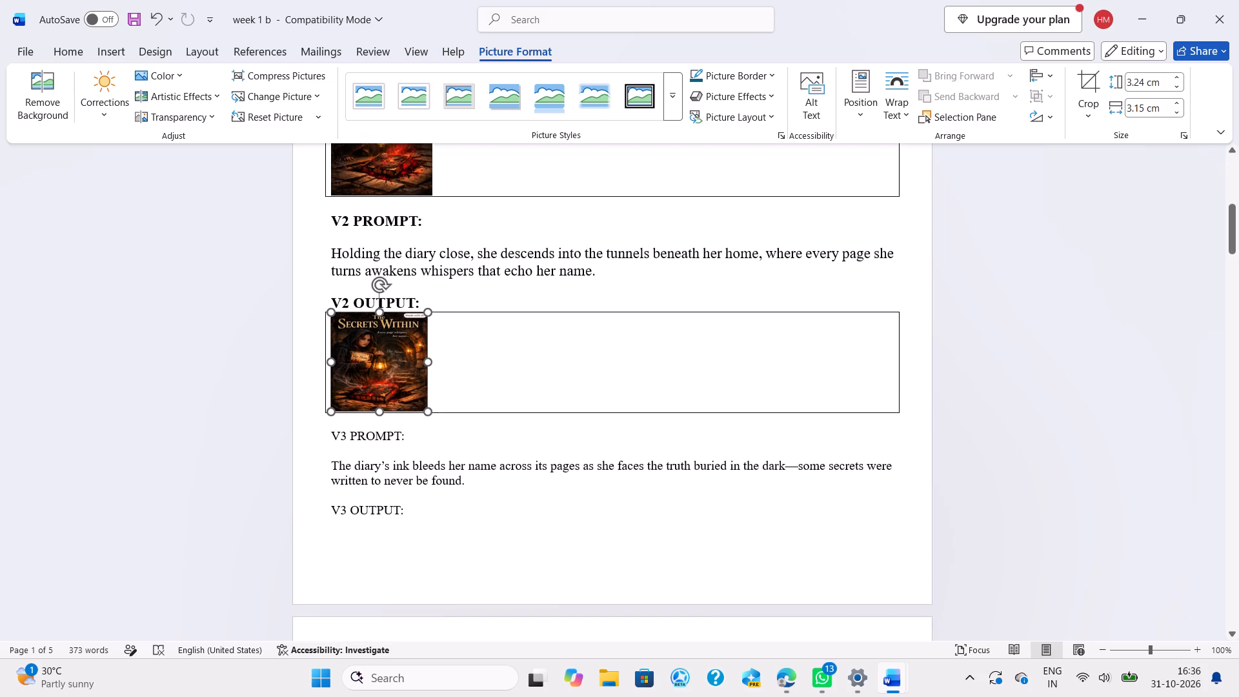
pyautogui.moveTo(330, 431); pyautogui.dragTo(424, 432)
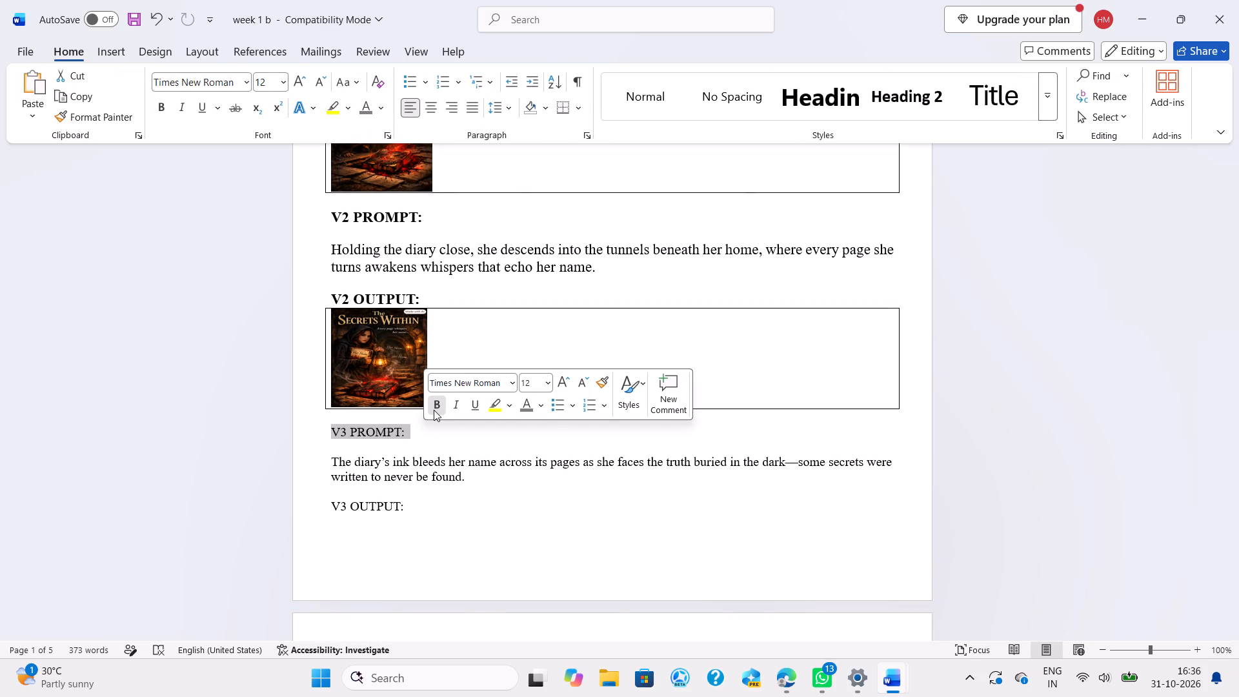
pyautogui.click(434, 410)
pyautogui.click(547, 385)
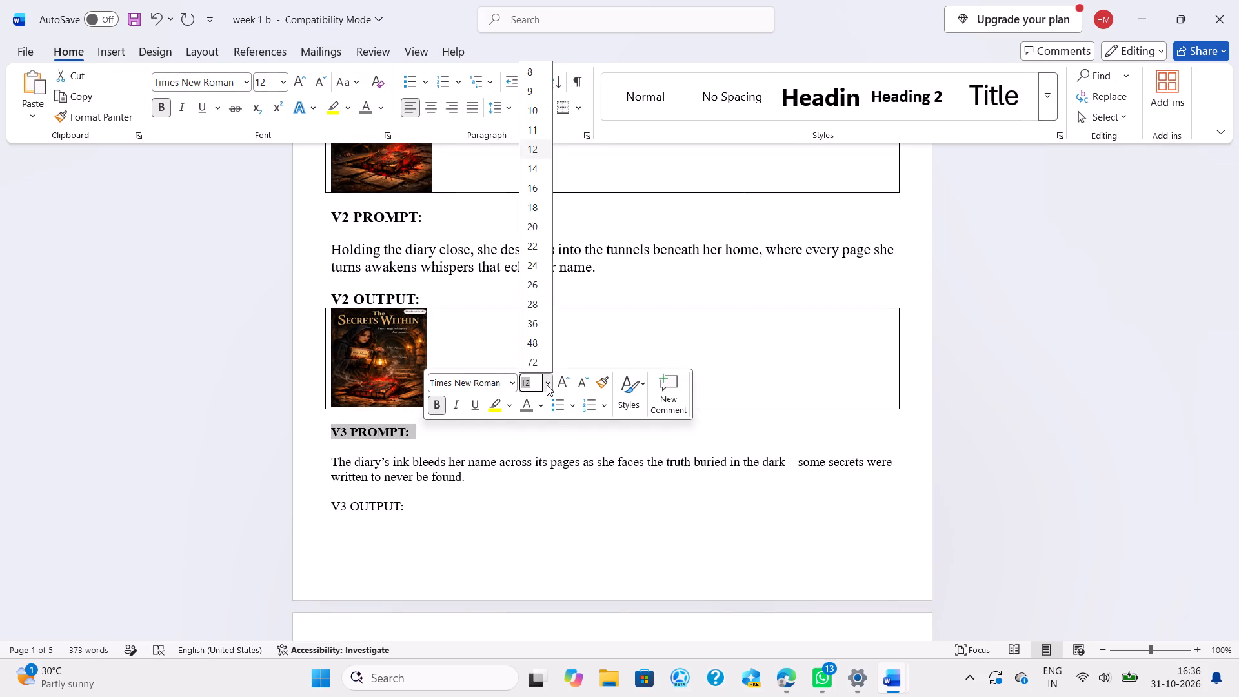
pyautogui.click(545, 172)
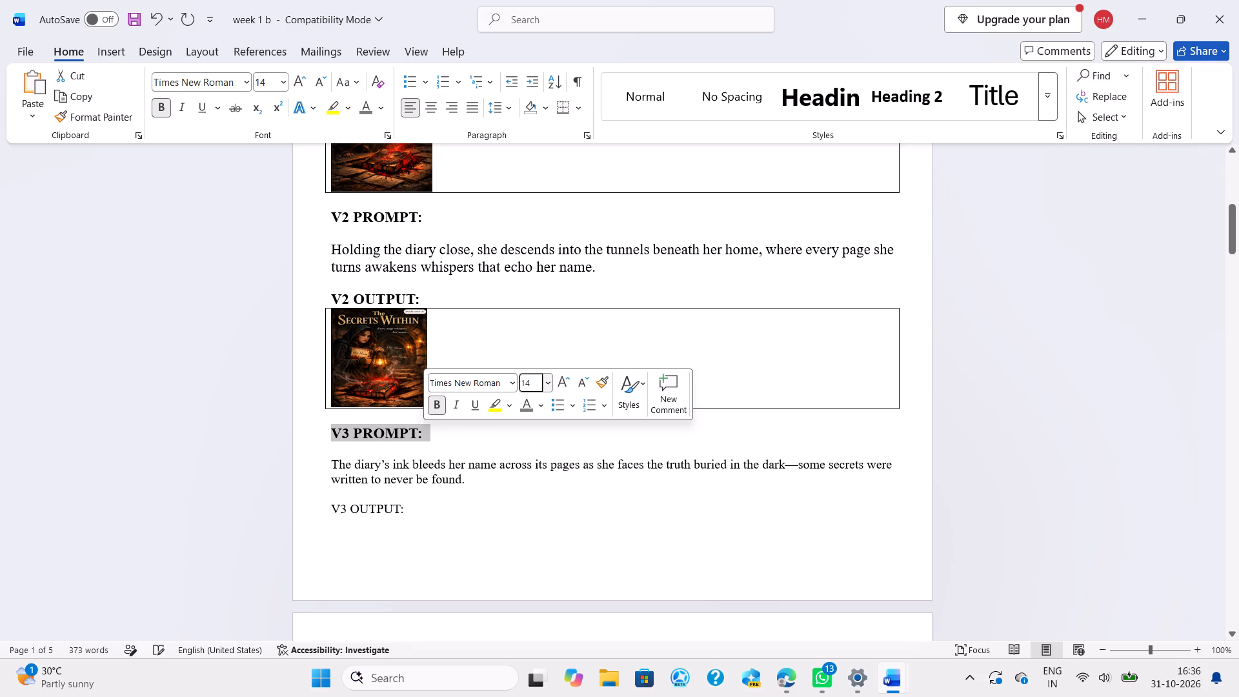
# Format the "V3 OUTPUT:" heading as bold, size 14.
pyautogui.moveTo(327, 509); pyautogui.dragTo(407, 512)
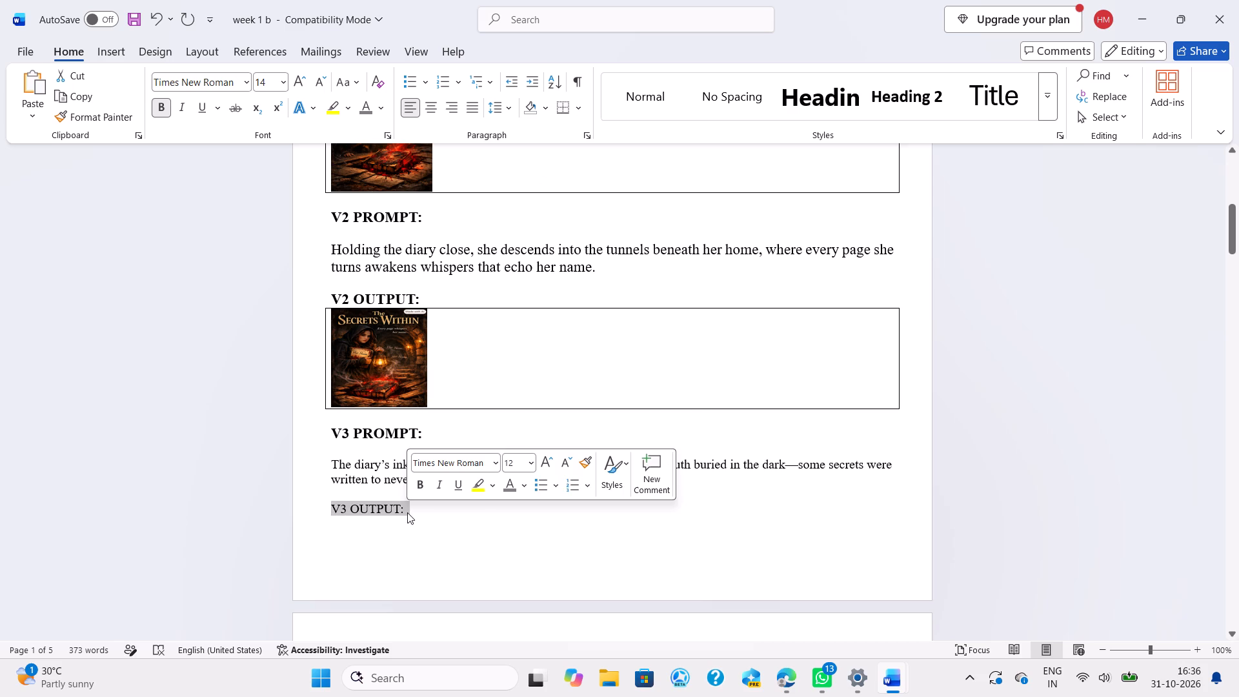
pyautogui.click(418, 487)
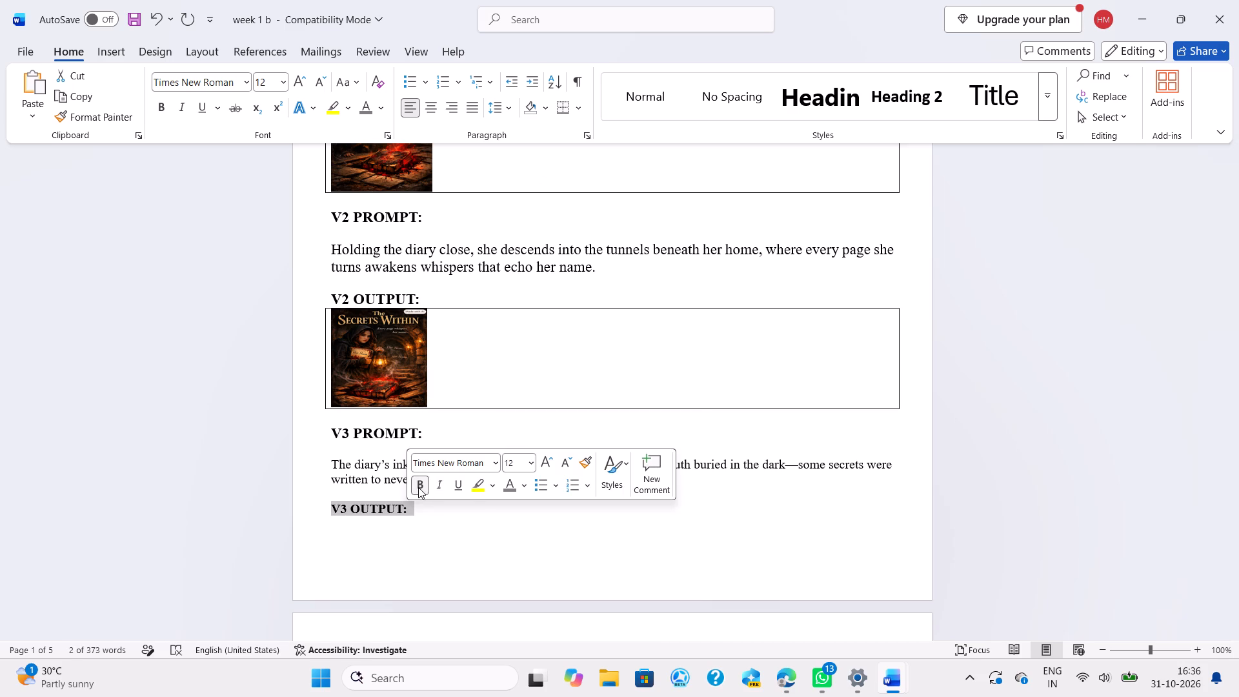
pyautogui.click(525, 466)
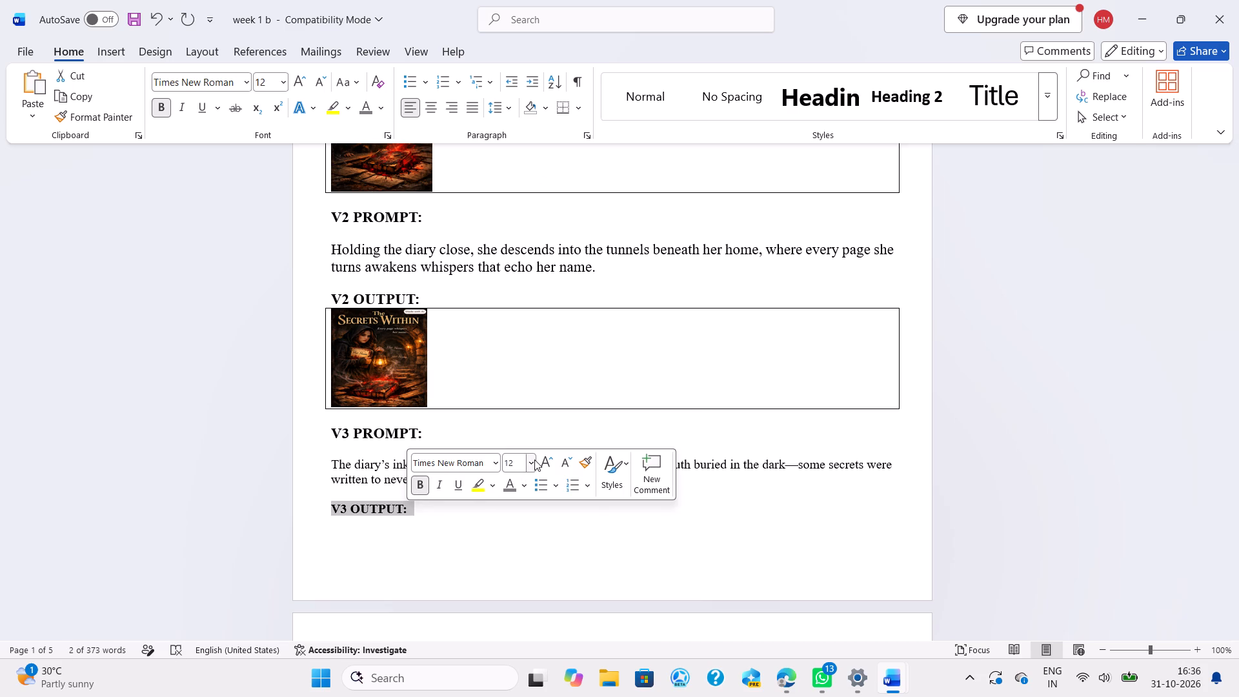
pyautogui.click(533, 460)
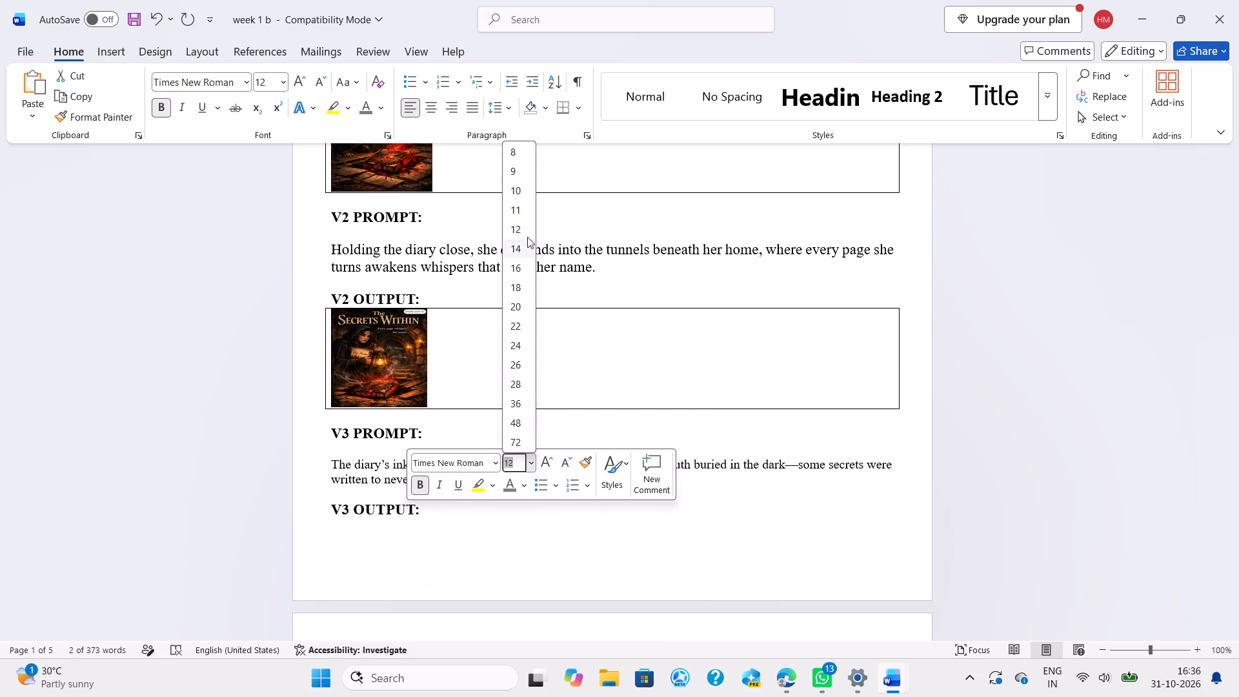
pyautogui.click(529, 251)
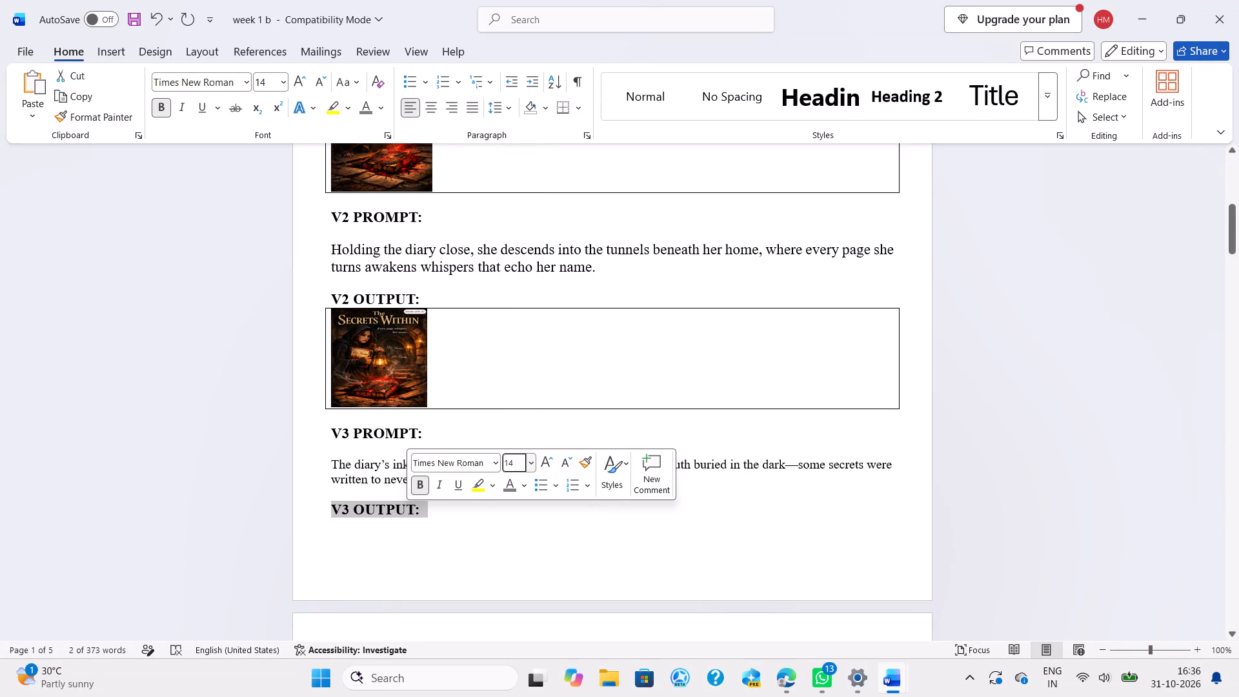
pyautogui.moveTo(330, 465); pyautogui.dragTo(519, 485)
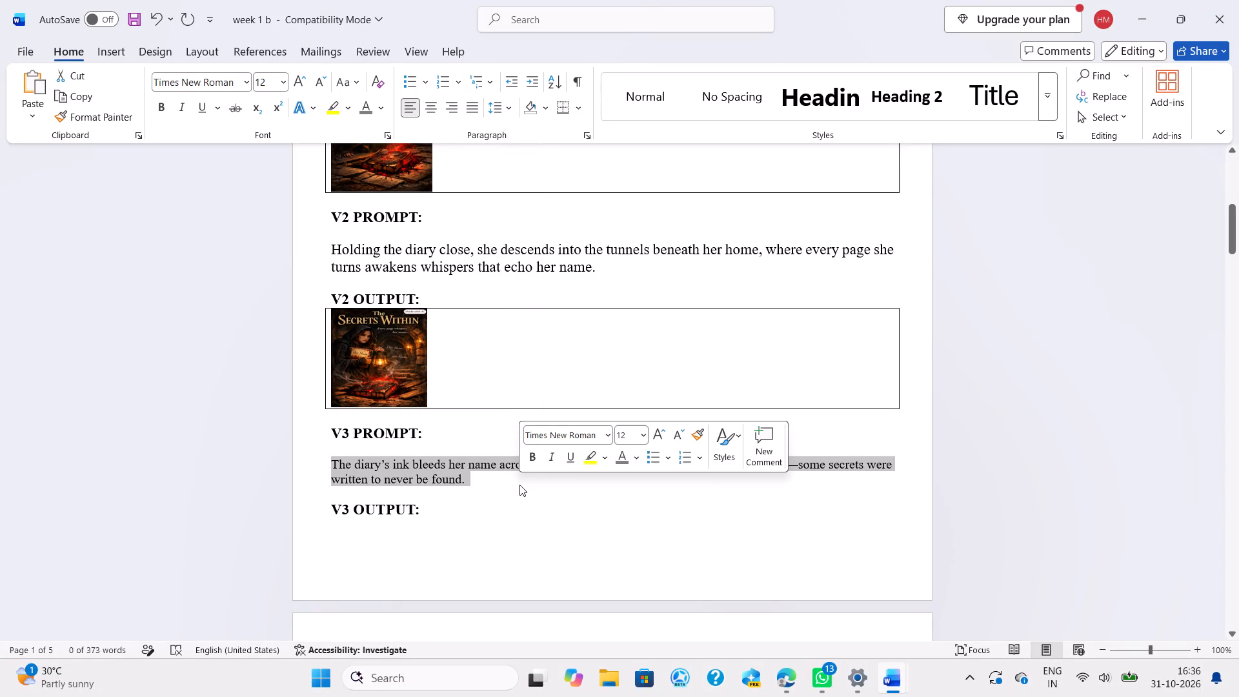
# Set the height of the large cover picture following "V3 OUTPUT:" to 3.24 cm with its proportions kept.
pyautogui.scroll(-3, 524, 509)
pyautogui.click(524, 509)
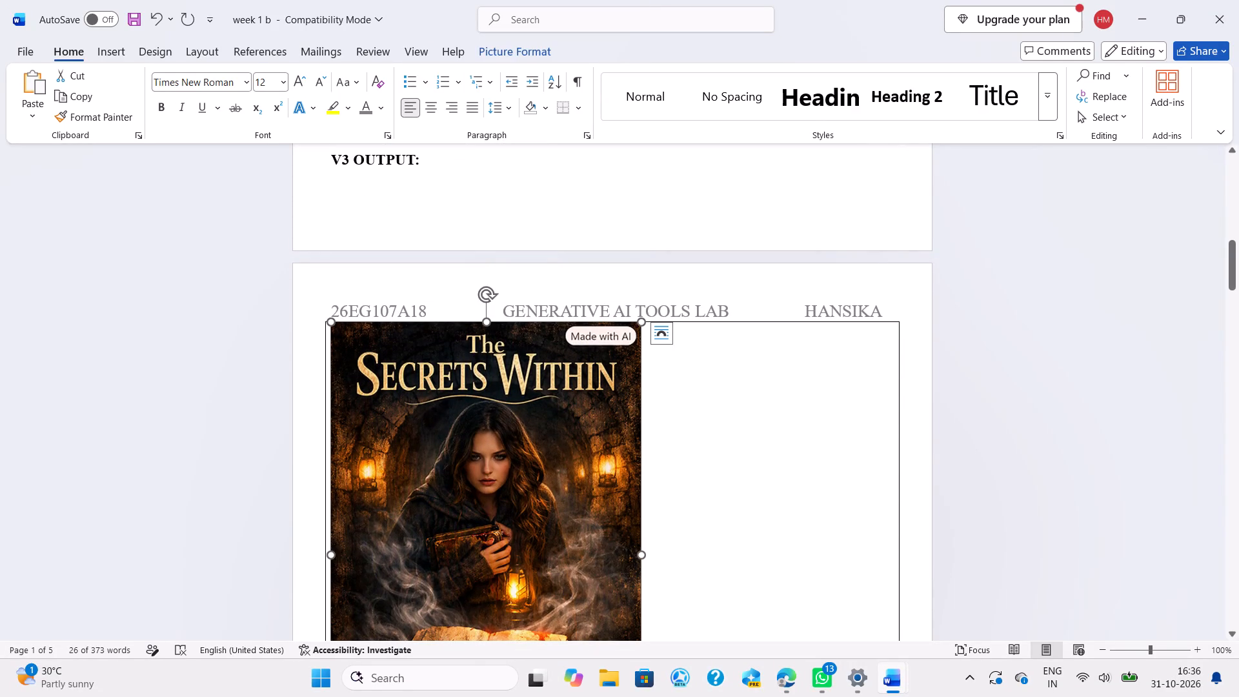
pyautogui.click(521, 39)
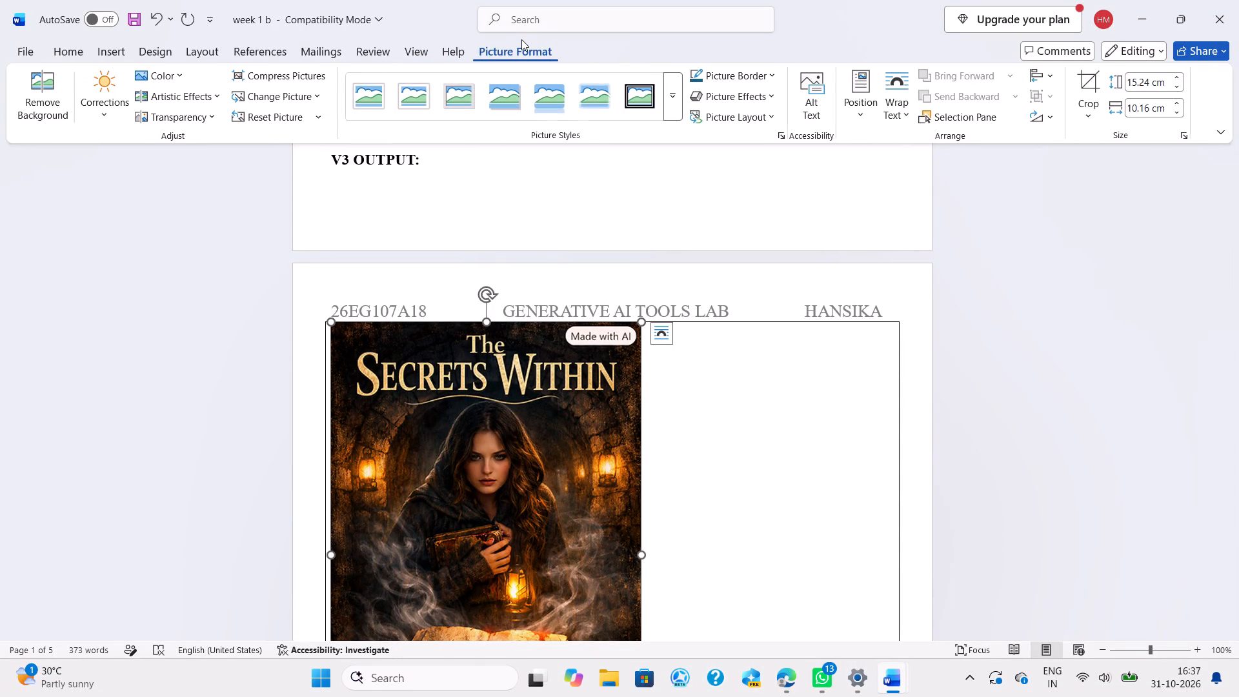
pyautogui.doubleClick(1136, 79)
pyautogui.press('BackSpace')
pyautogui.press('BackSpace')
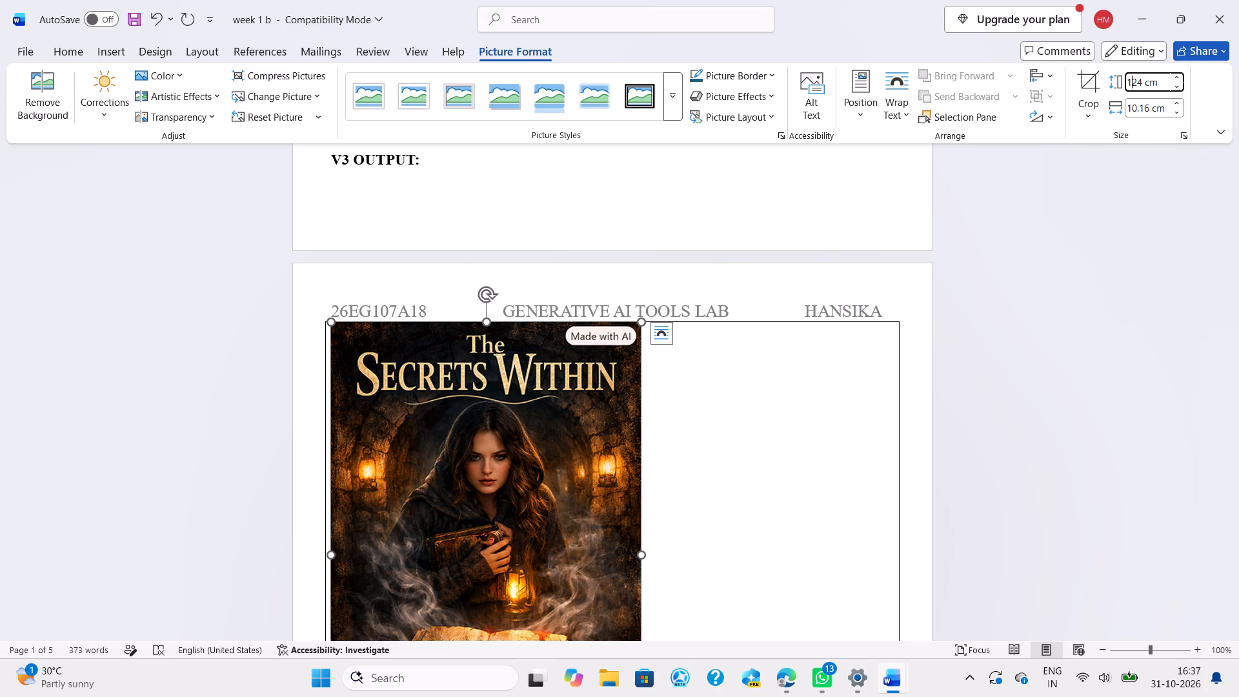
pyautogui.press('3')
pyautogui.write('33')
pyautogui.press('BackSpace')
pyautogui.press('BackSpace')
pyautogui.press('BackSpace')
pyautogui.press('BackSpace')
pyautogui.write('3.')
pyautogui.press('Return')
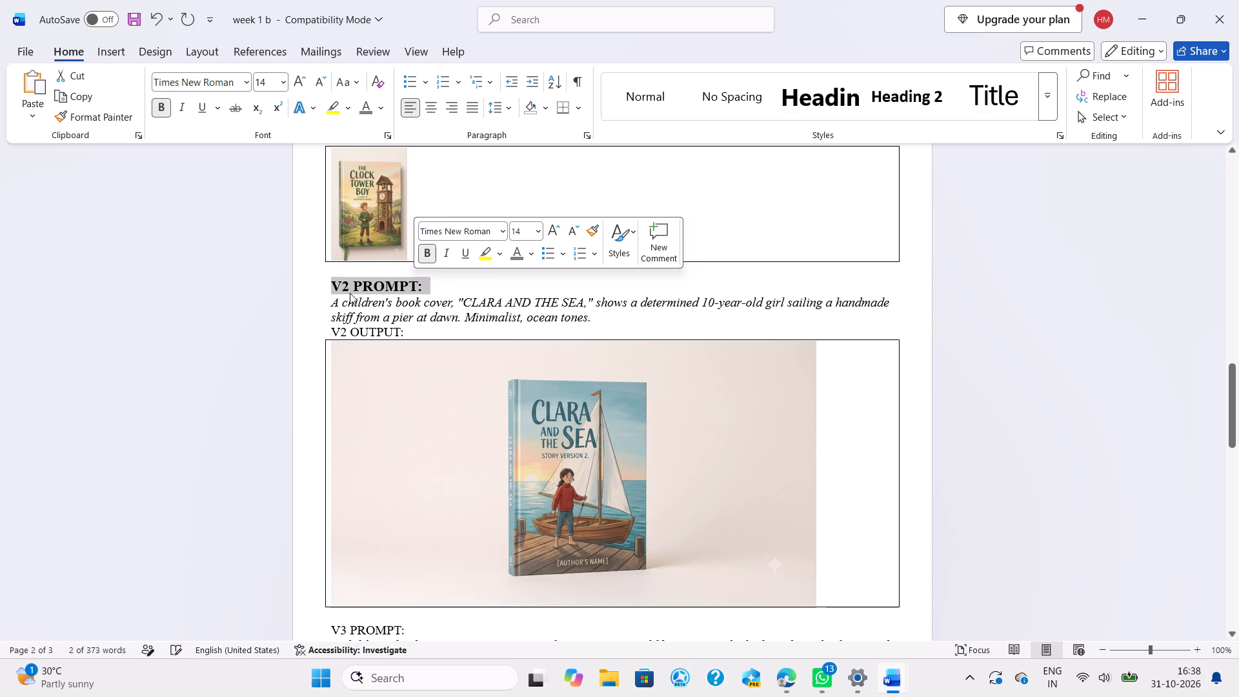
# Remove the italics from the "CLARA AND THE SEA" prompt paragraph and retype its closing full stop as non-italic.
pyautogui.moveTo(334, 296); pyautogui.dragTo(590, 316)
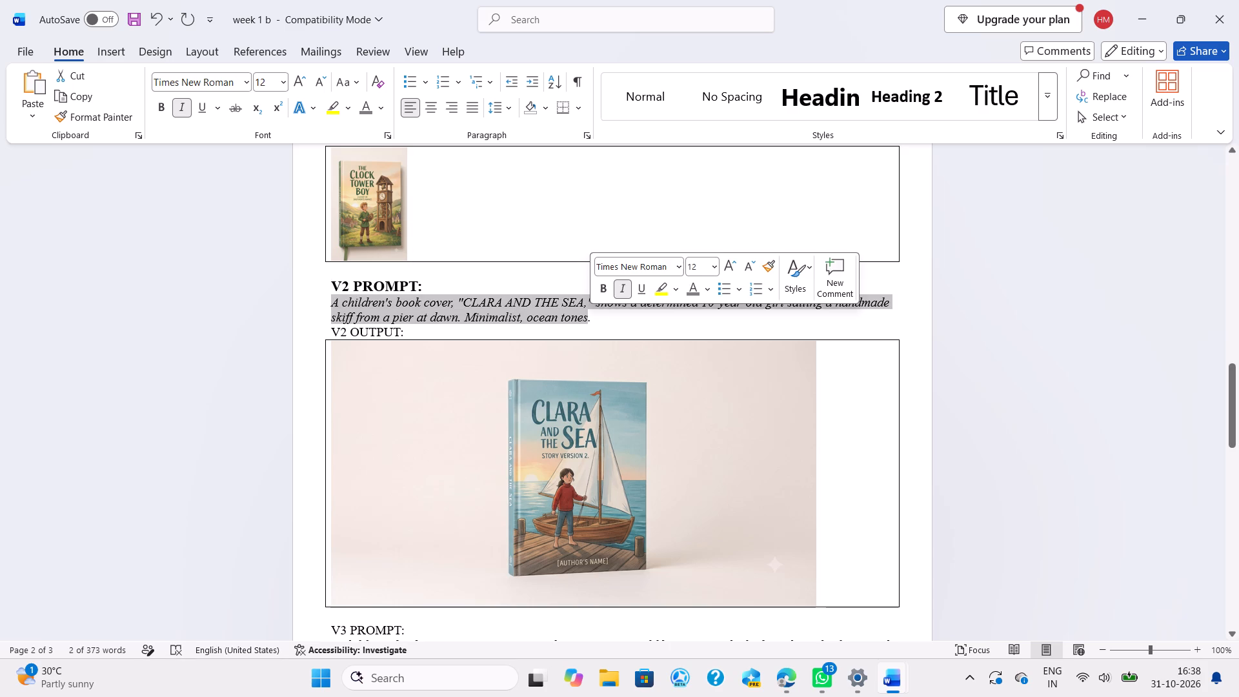
pyautogui.click(625, 292)
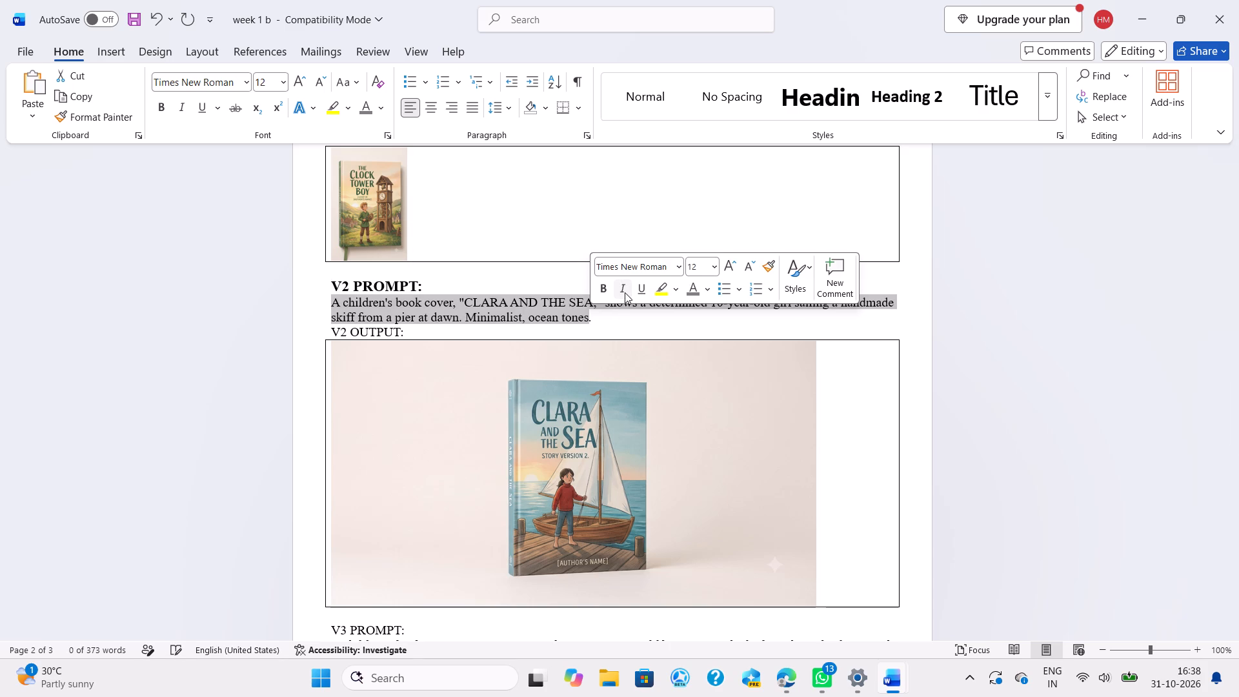
pyautogui.click(606, 328)
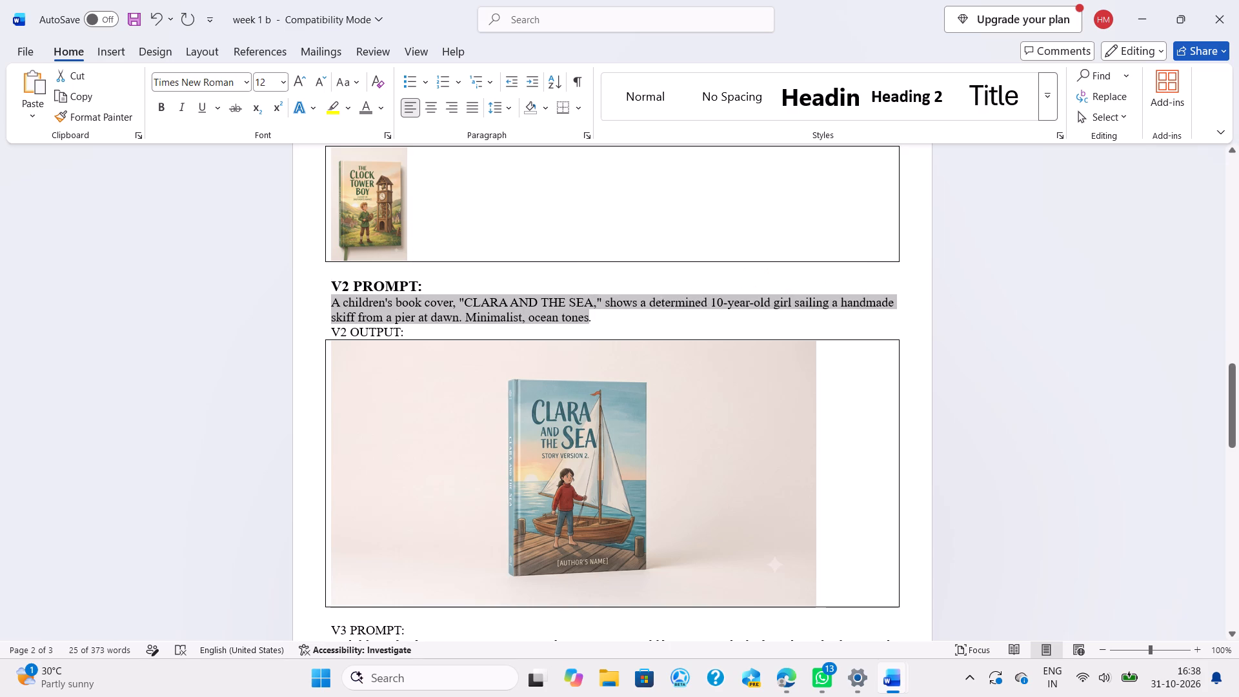
pyautogui.click(594, 316)
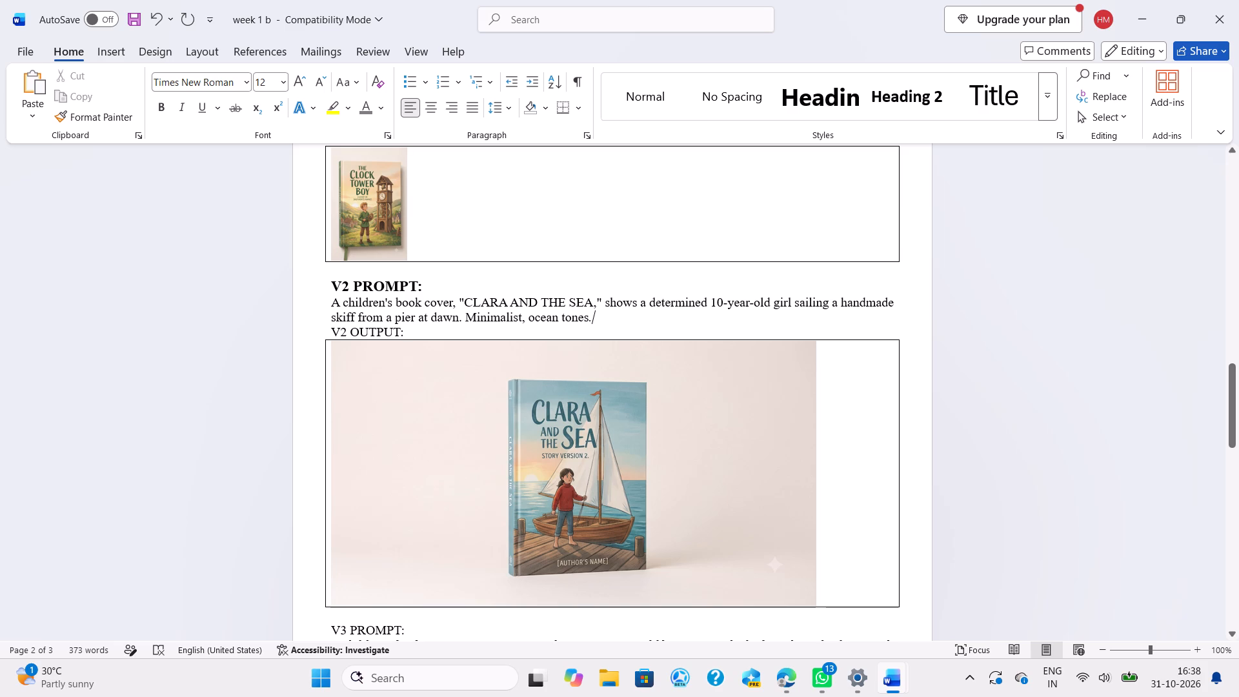
pyautogui.press('BackSpace')
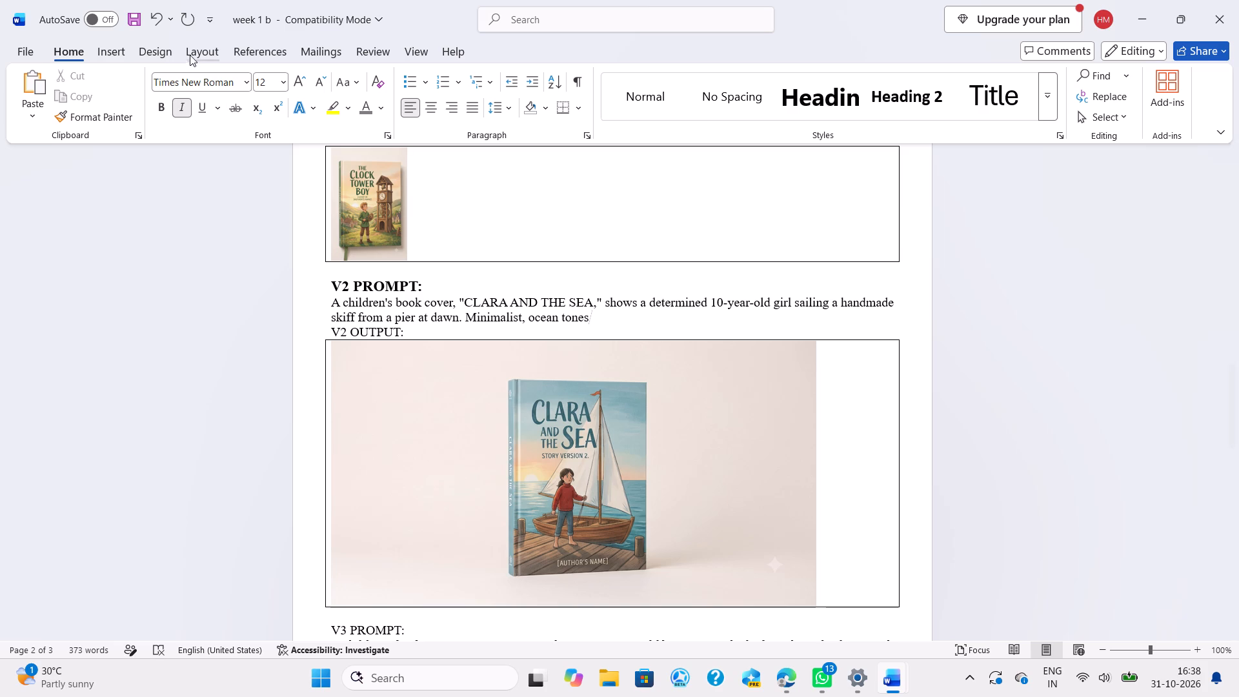
pyautogui.click(186, 110)
pyautogui.press('.')
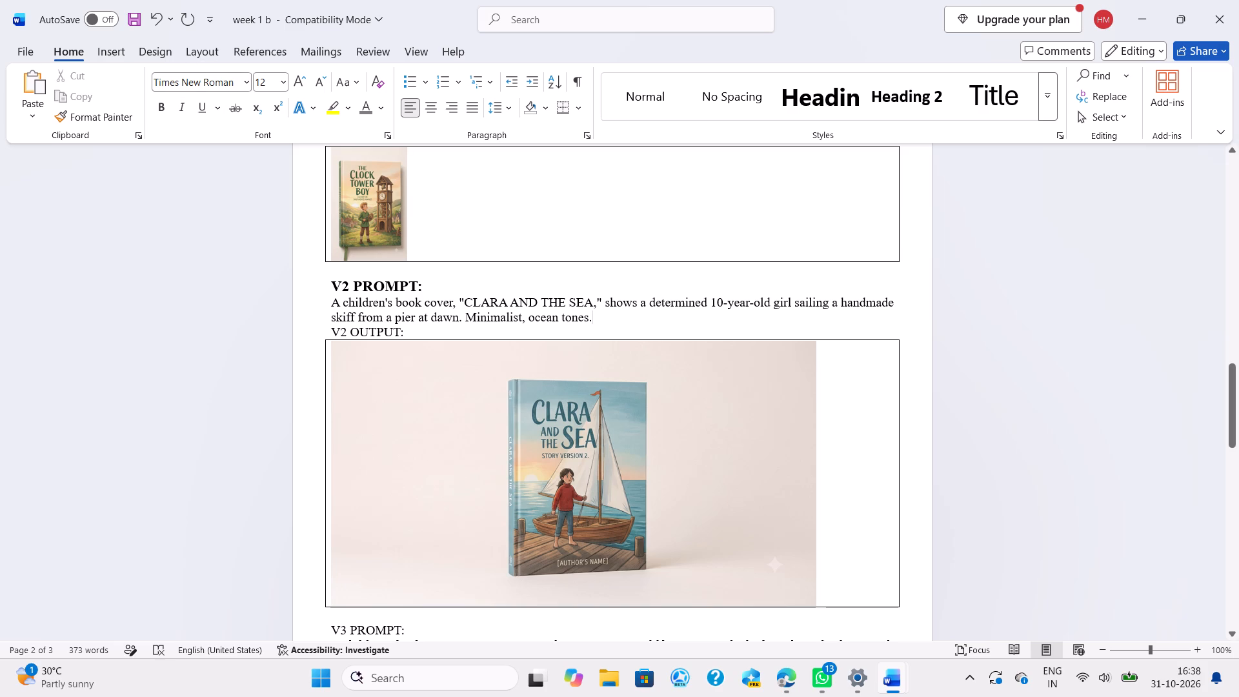
# Format the "V2 OUTPUT:" heading following the "CLARA AND THE SEA" prompt as bold, size 14.
pyautogui.moveTo(331, 332); pyautogui.dragTo(417, 330)
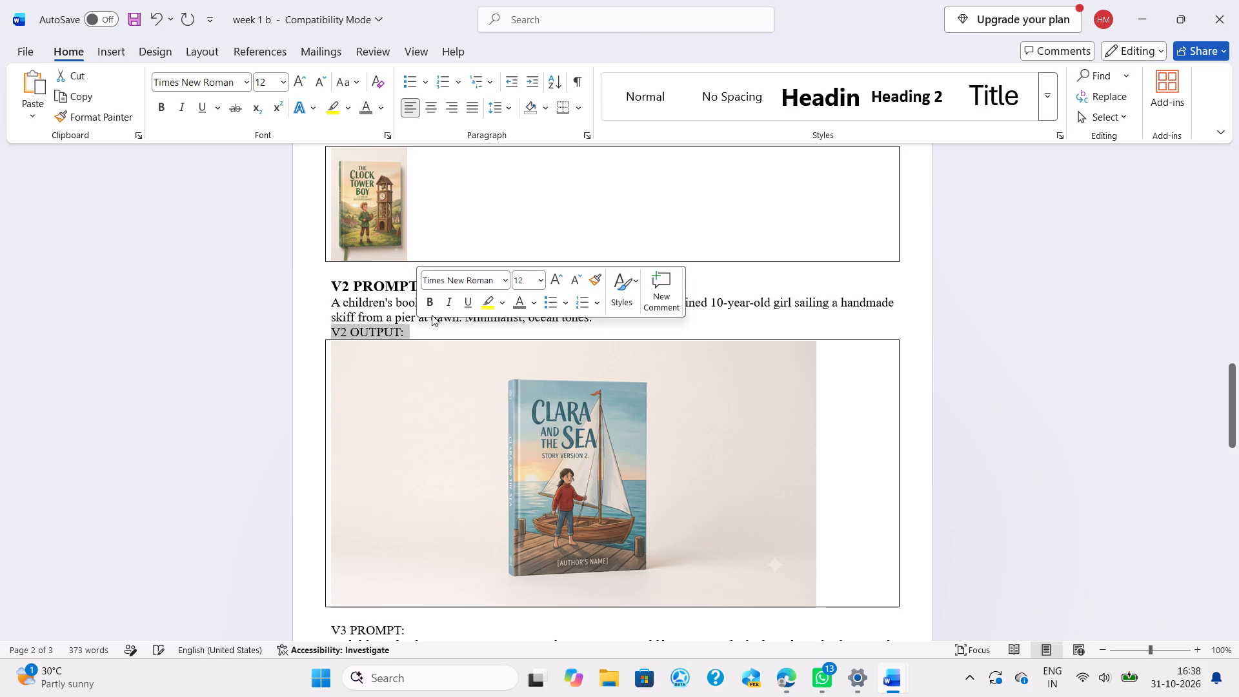
pyautogui.click(425, 300)
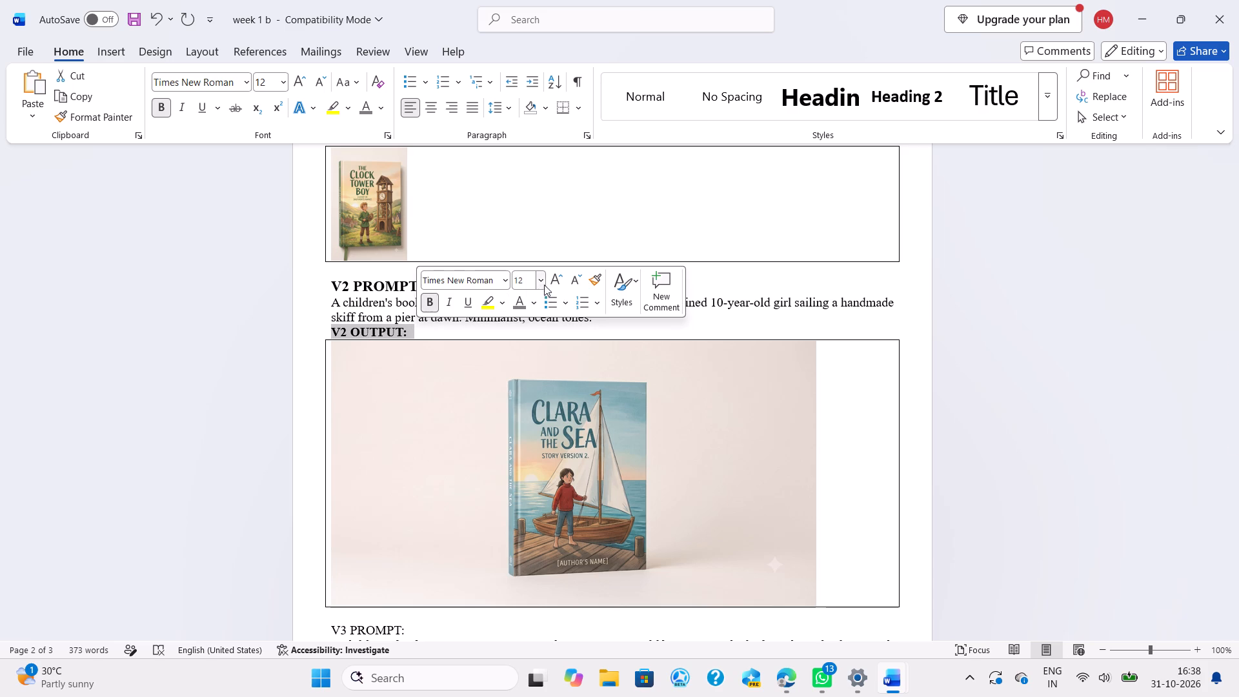
pyautogui.click(543, 279)
pyautogui.click(534, 398)
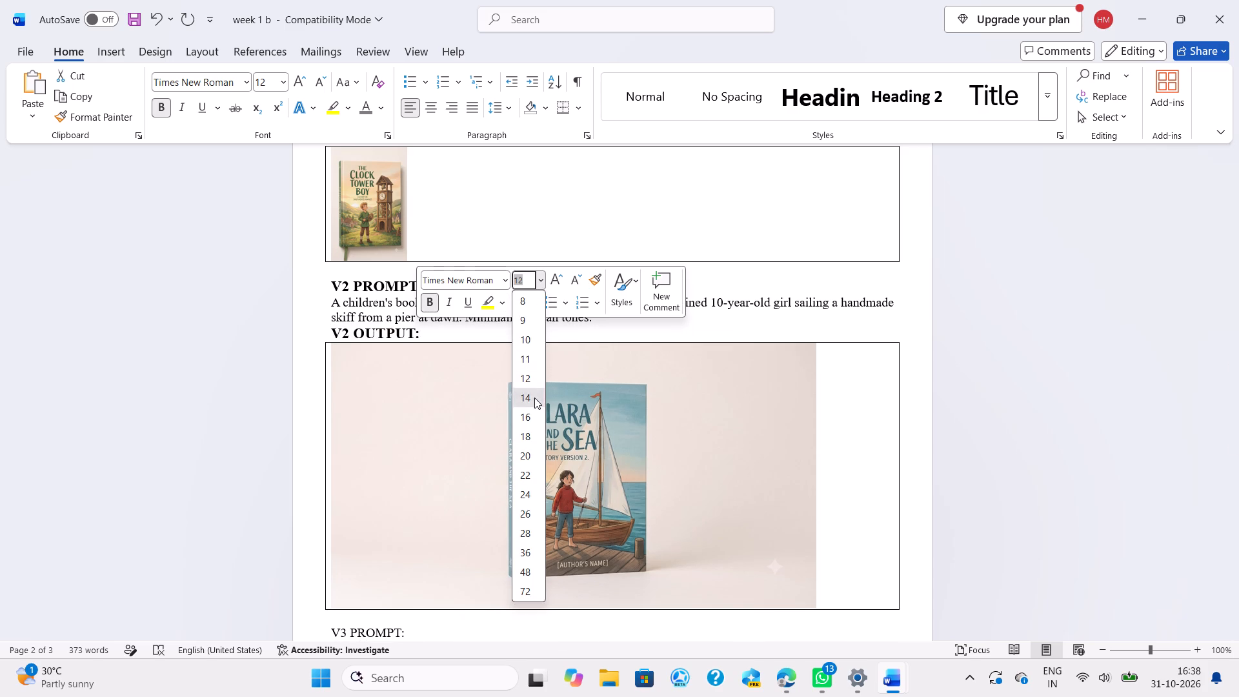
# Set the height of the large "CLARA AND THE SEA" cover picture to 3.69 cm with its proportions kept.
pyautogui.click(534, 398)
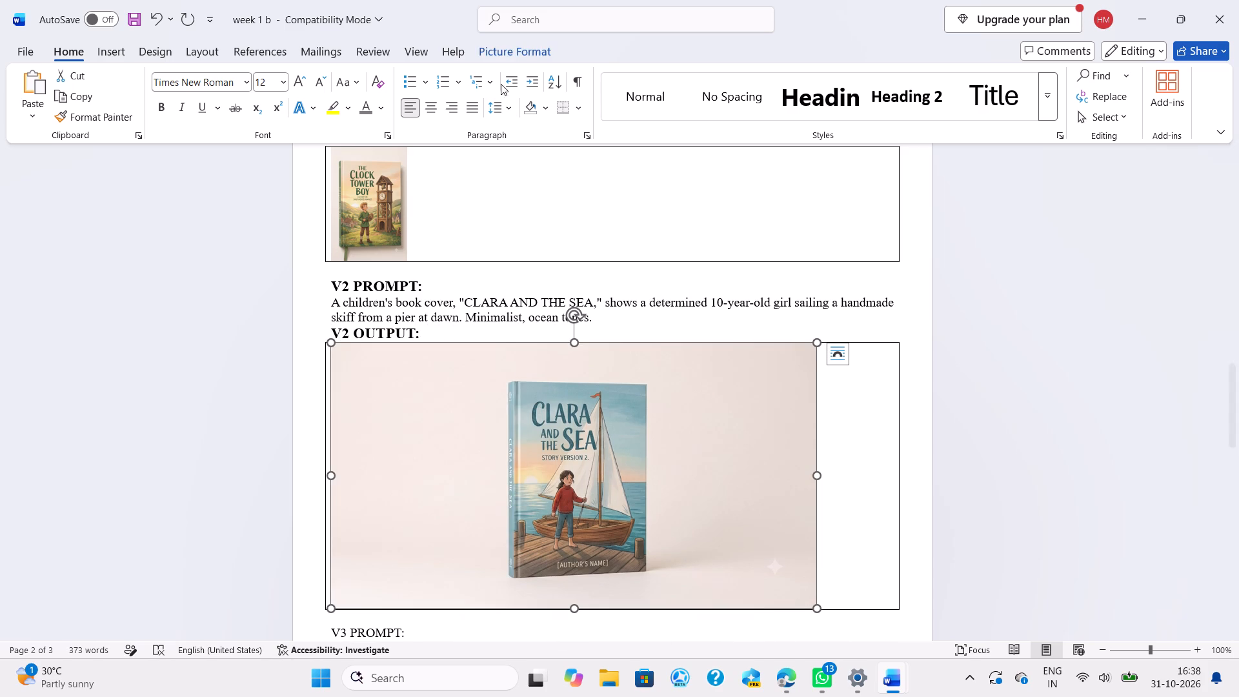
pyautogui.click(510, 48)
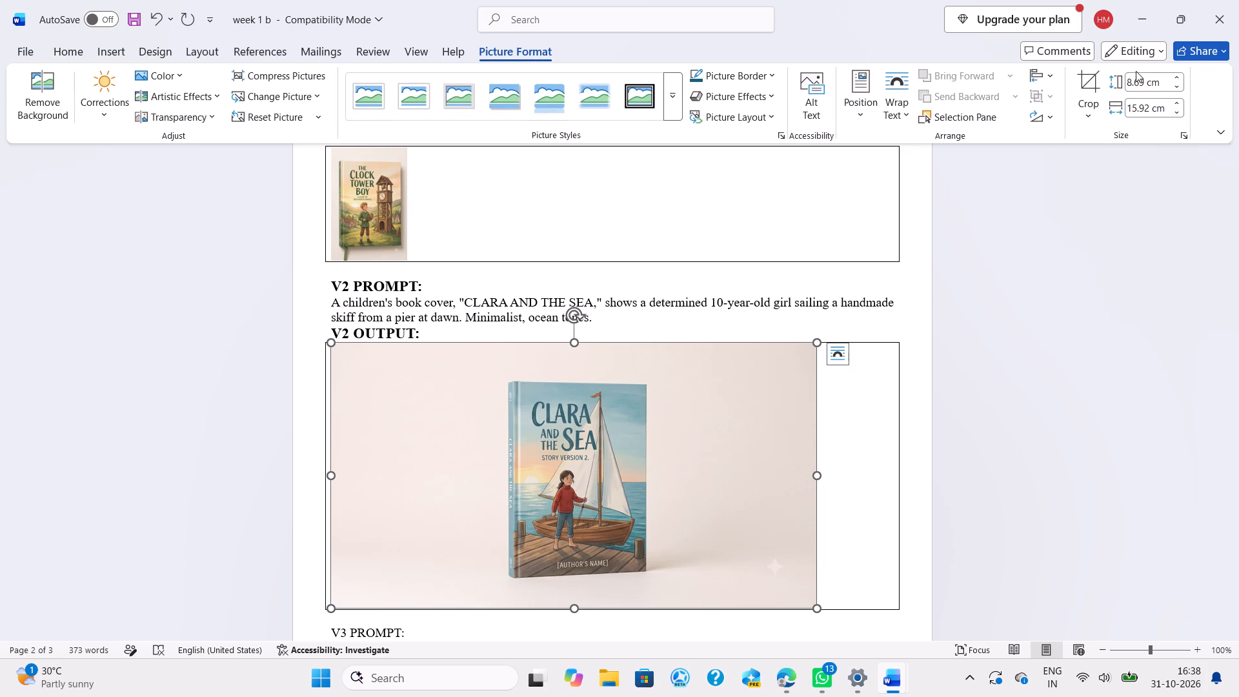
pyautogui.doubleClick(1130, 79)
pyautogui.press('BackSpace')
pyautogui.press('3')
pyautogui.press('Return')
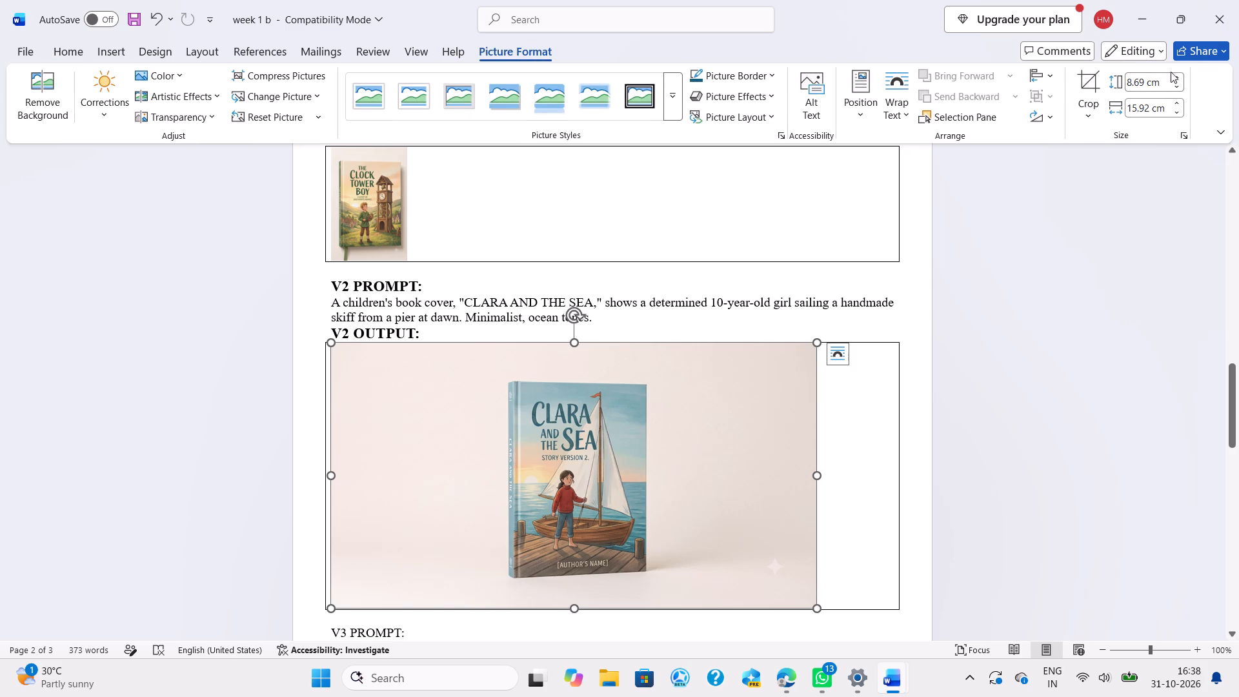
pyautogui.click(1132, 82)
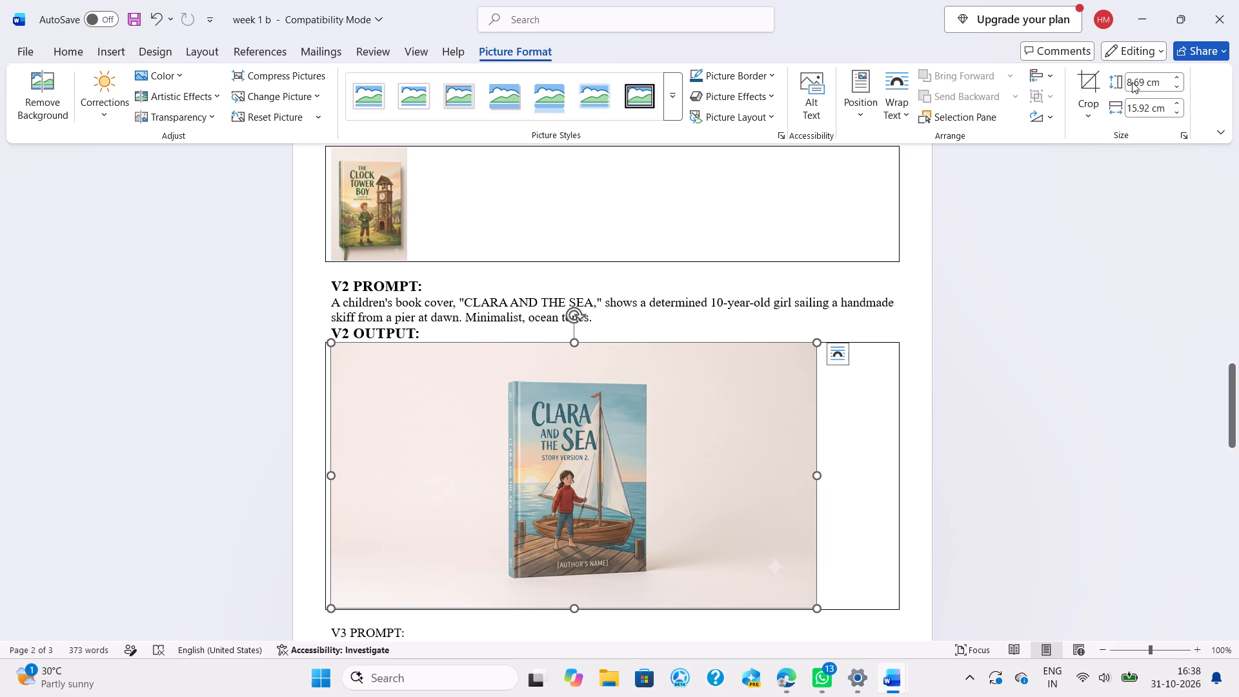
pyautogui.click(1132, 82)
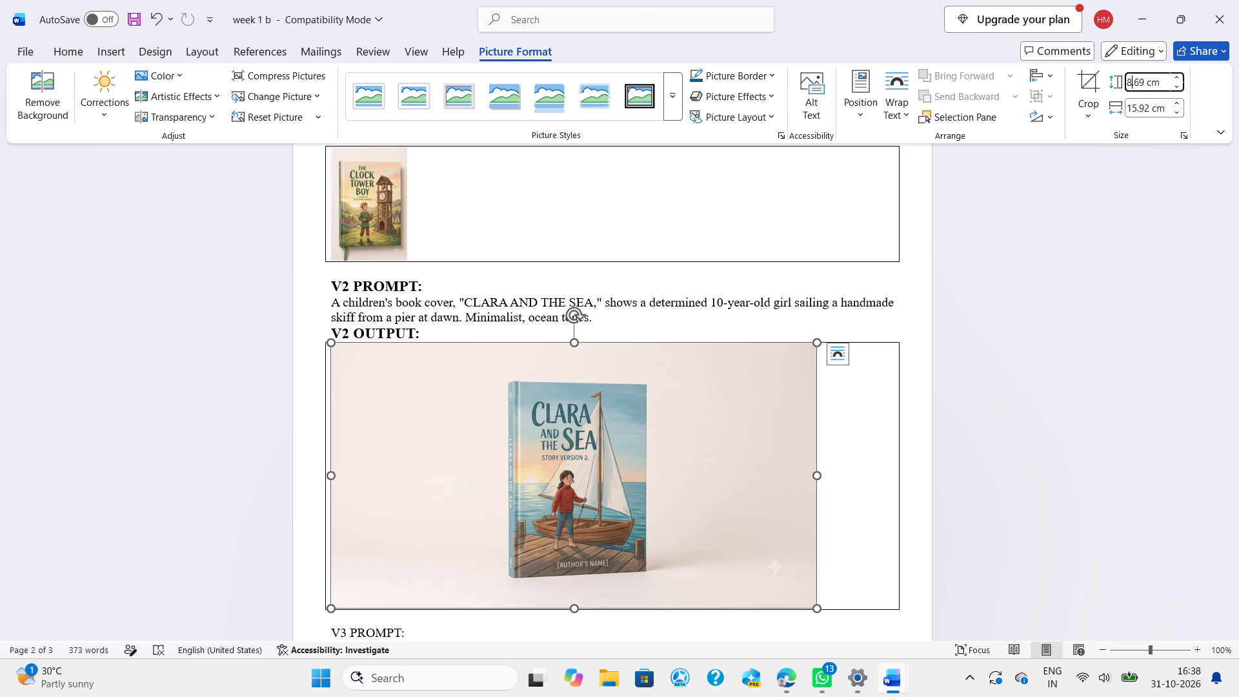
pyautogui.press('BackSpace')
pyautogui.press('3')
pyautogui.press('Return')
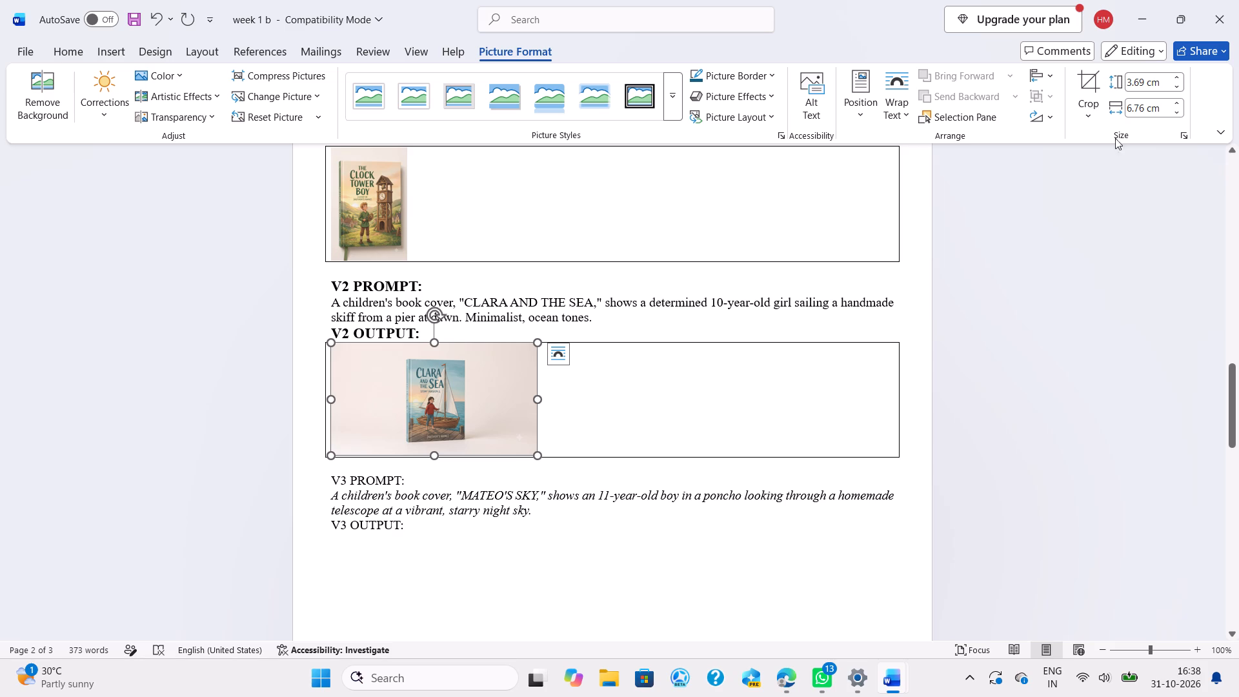
# Set the width of the "CLARA AND THE SEA" cover picture to 3.76 cm with its proportions kept.
pyautogui.click(1132, 104)
pyautogui.click(1132, 104)
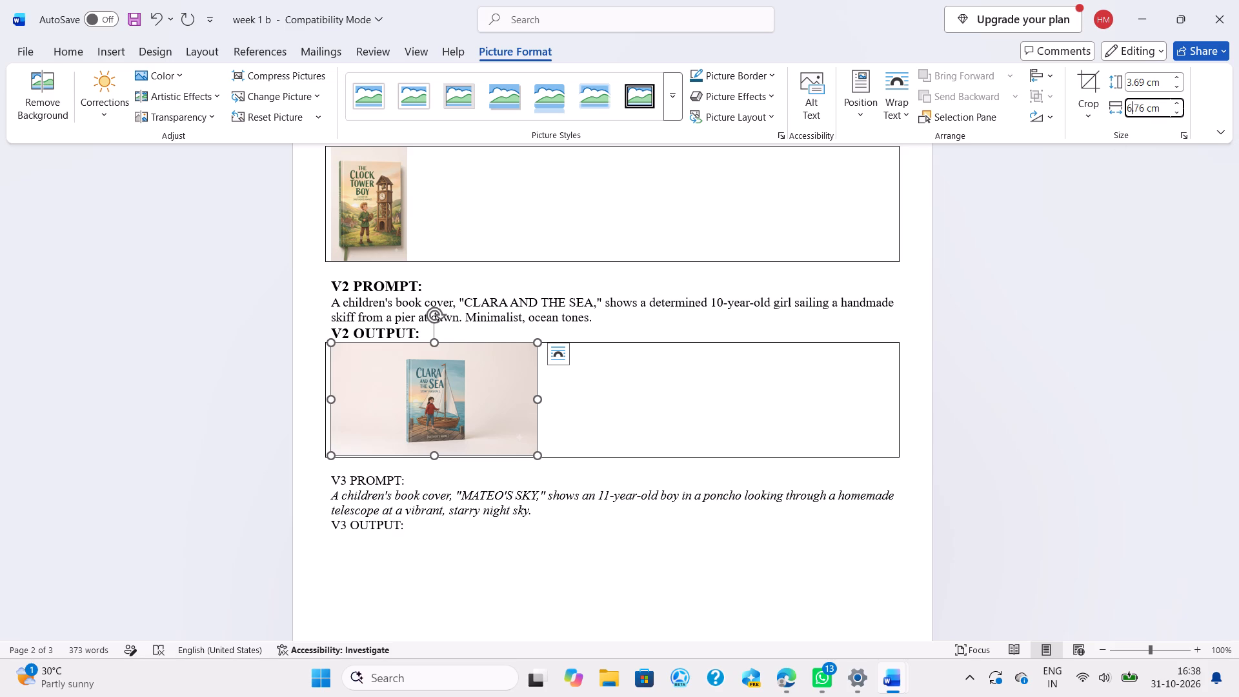
pyautogui.press('BackSpace')
pyautogui.press('3')
pyautogui.press('Return')
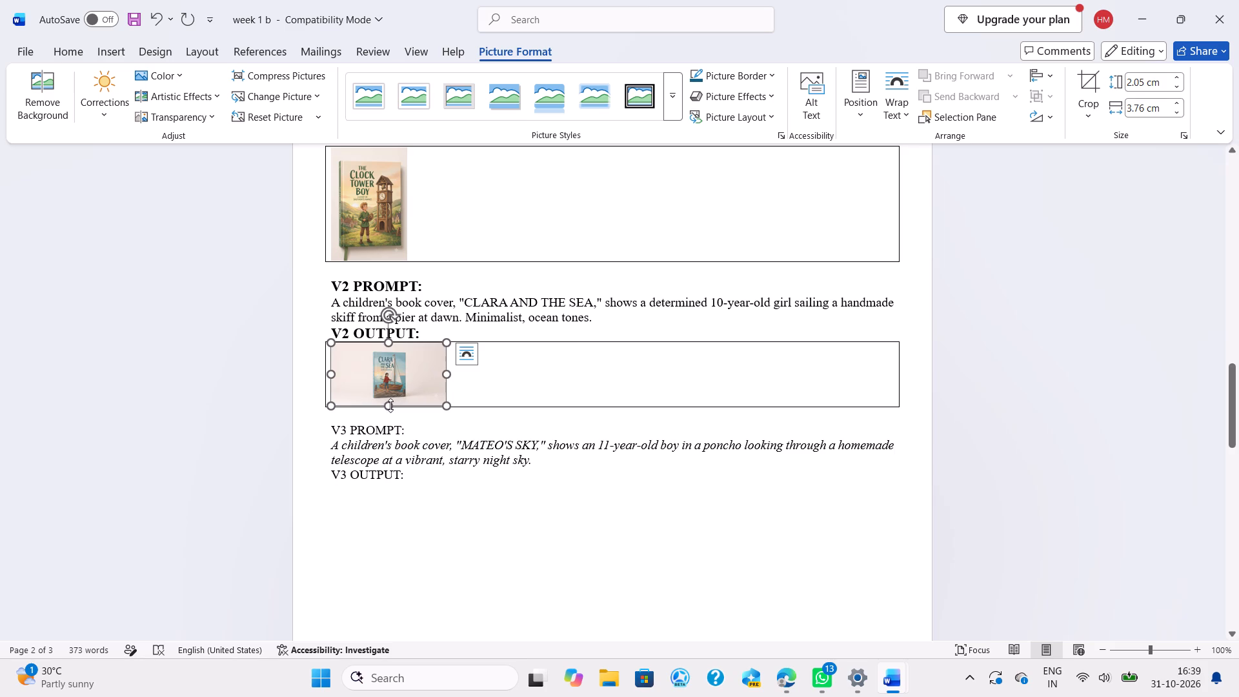
# Stretch only the height of the "CLARA AND THE SEA" cover picture downward to about 3.39 cm.
pyautogui.moveTo(390, 405); pyautogui.dragTo(410, 451)
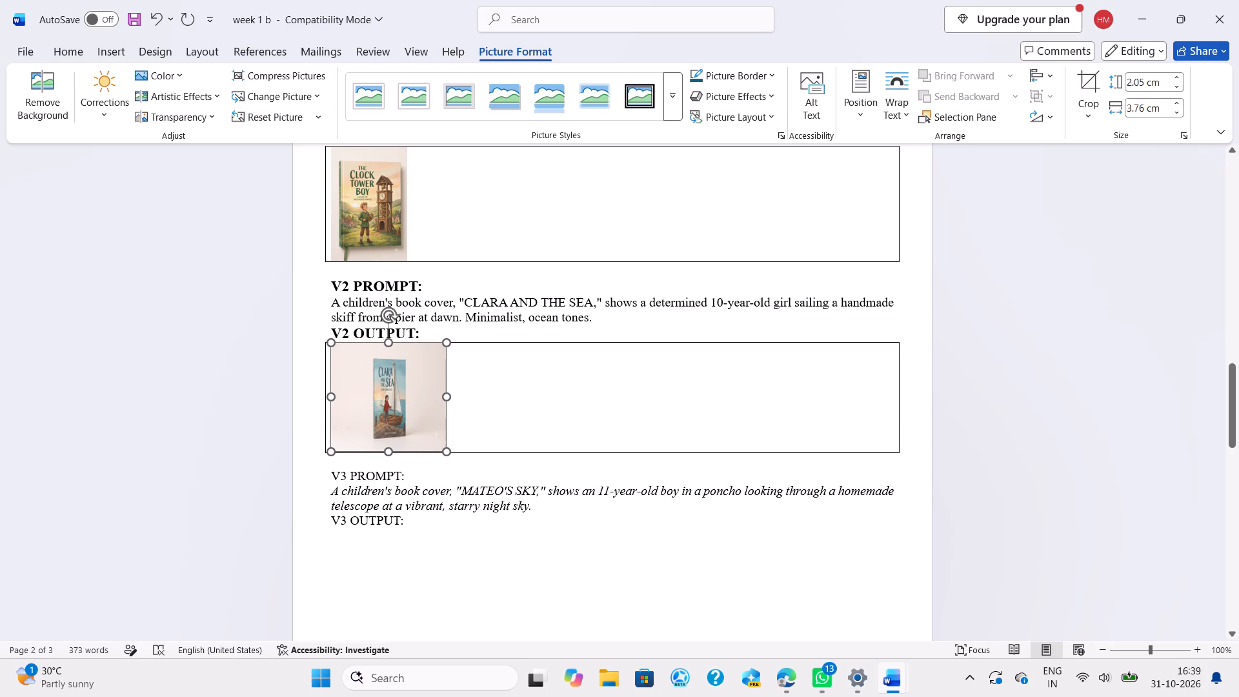
pyautogui.moveTo(410, 451); pyautogui.dragTo(409, 445)
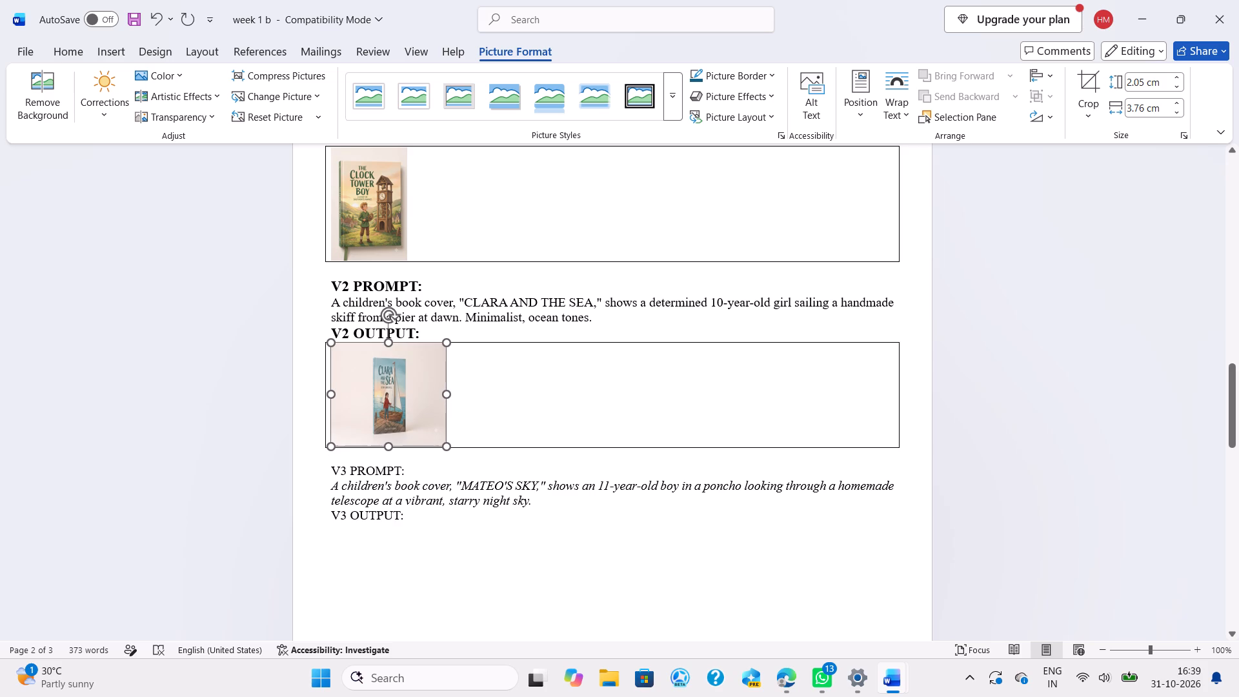
# Format the "V3 PROMPT:" heading below the "CLARA AND THE SEA" cover picture as bold, size 14.
pyautogui.moveTo(329, 467); pyautogui.dragTo(408, 468)
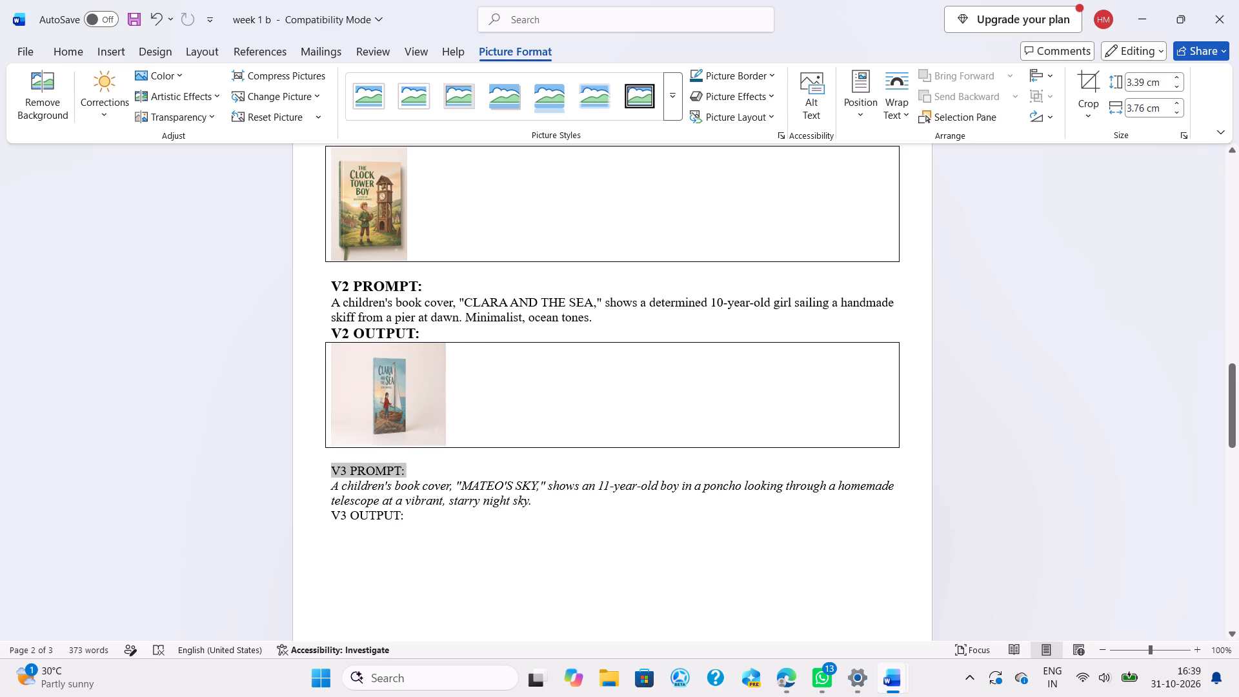
pyautogui.moveTo(408, 468); pyautogui.dragTo(410, 468)
pyautogui.click(430, 439)
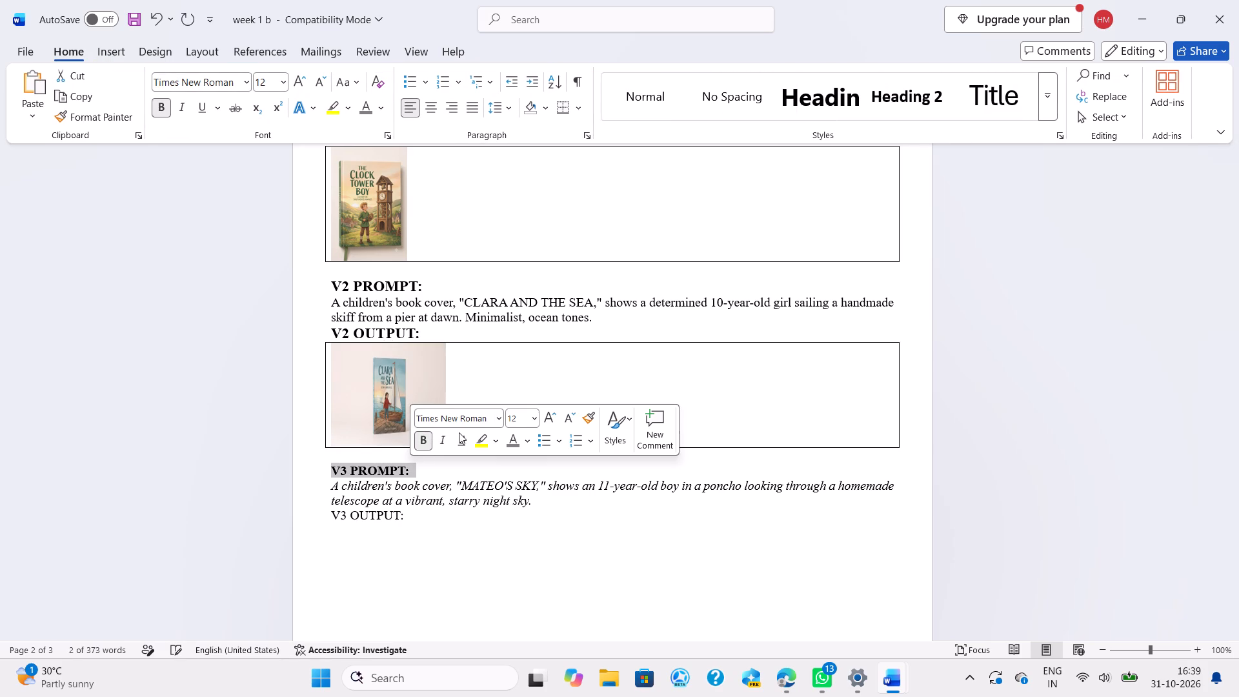
pyautogui.click(534, 419)
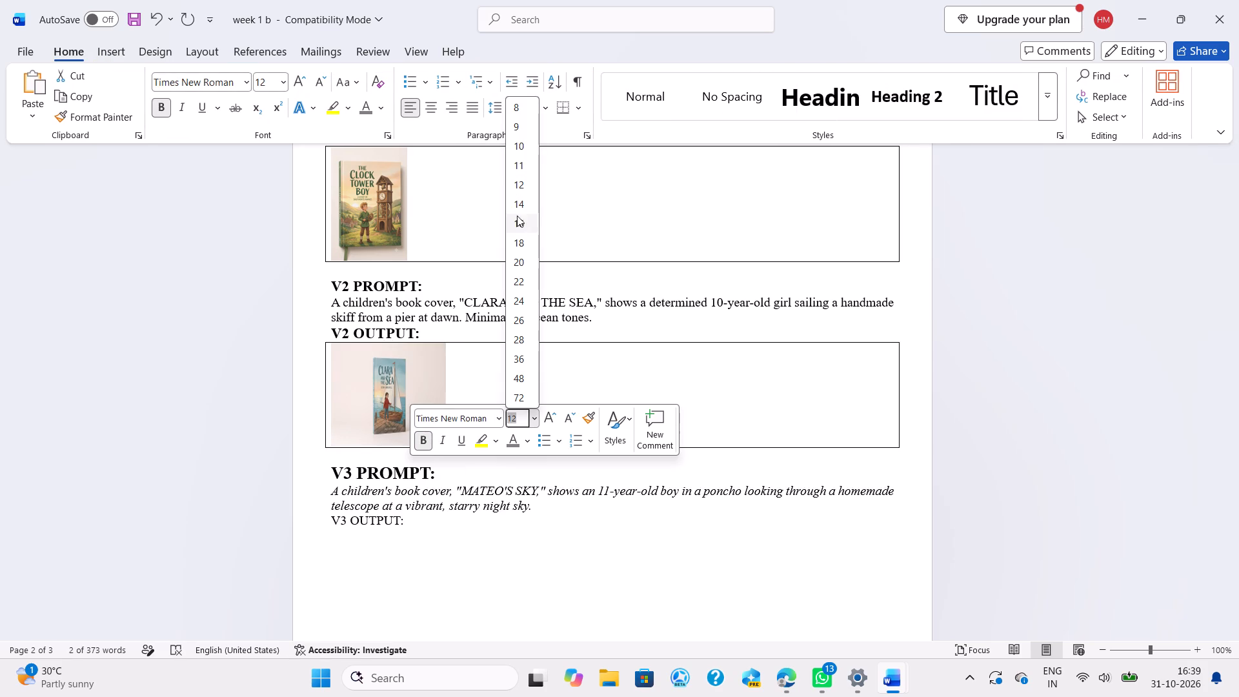
pyautogui.click(517, 210)
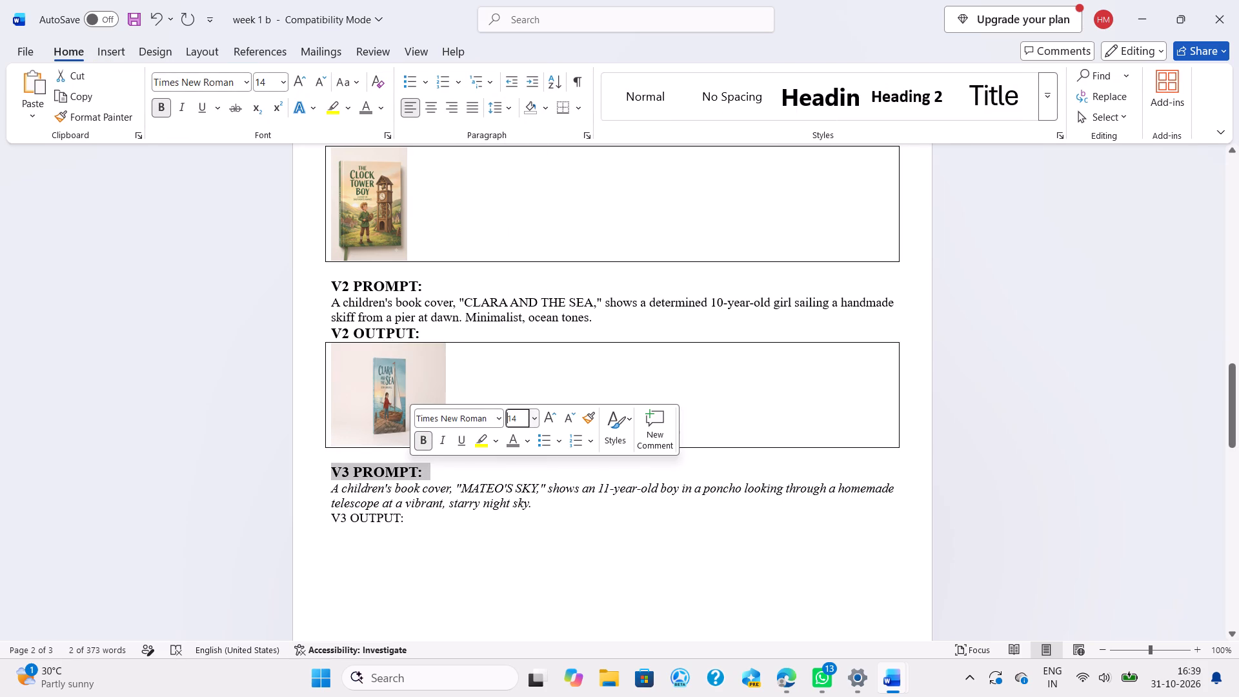
# Bold the "MATEO'S SKY" prompt paragraph together with the "V3 OUTPUT:" heading, and set that heading to size 14.
pyautogui.moveTo(331, 492); pyautogui.dragTo(555, 516)
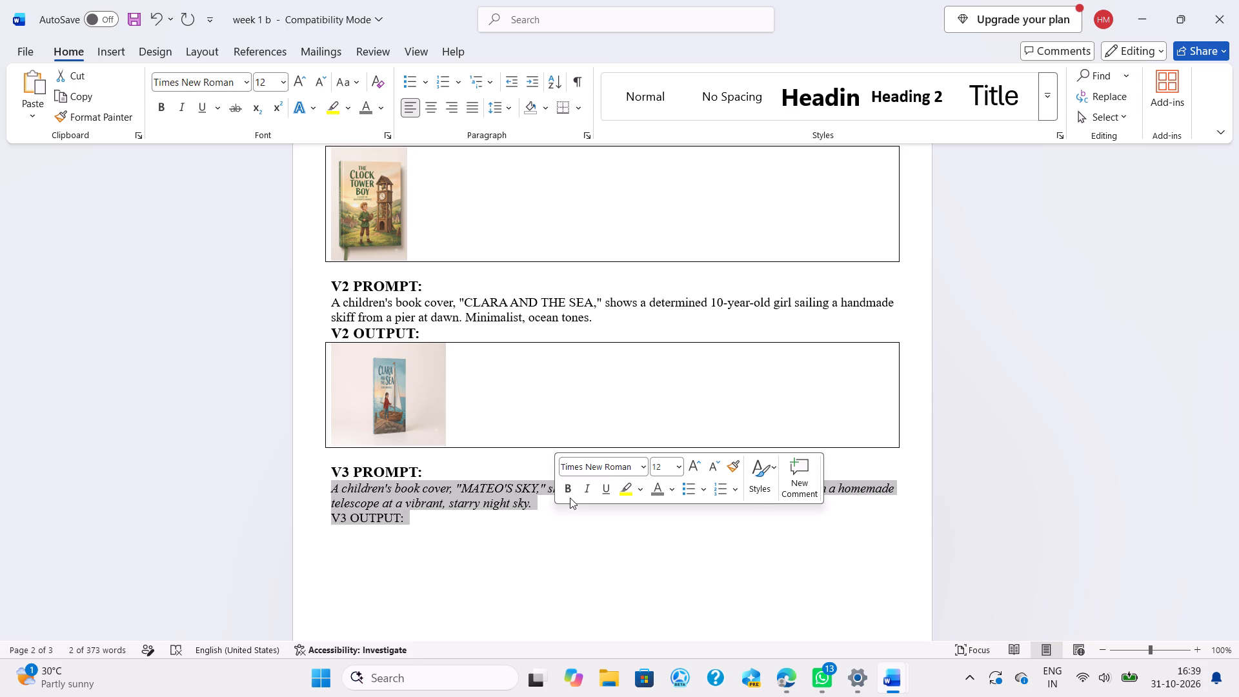
pyautogui.click(569, 490)
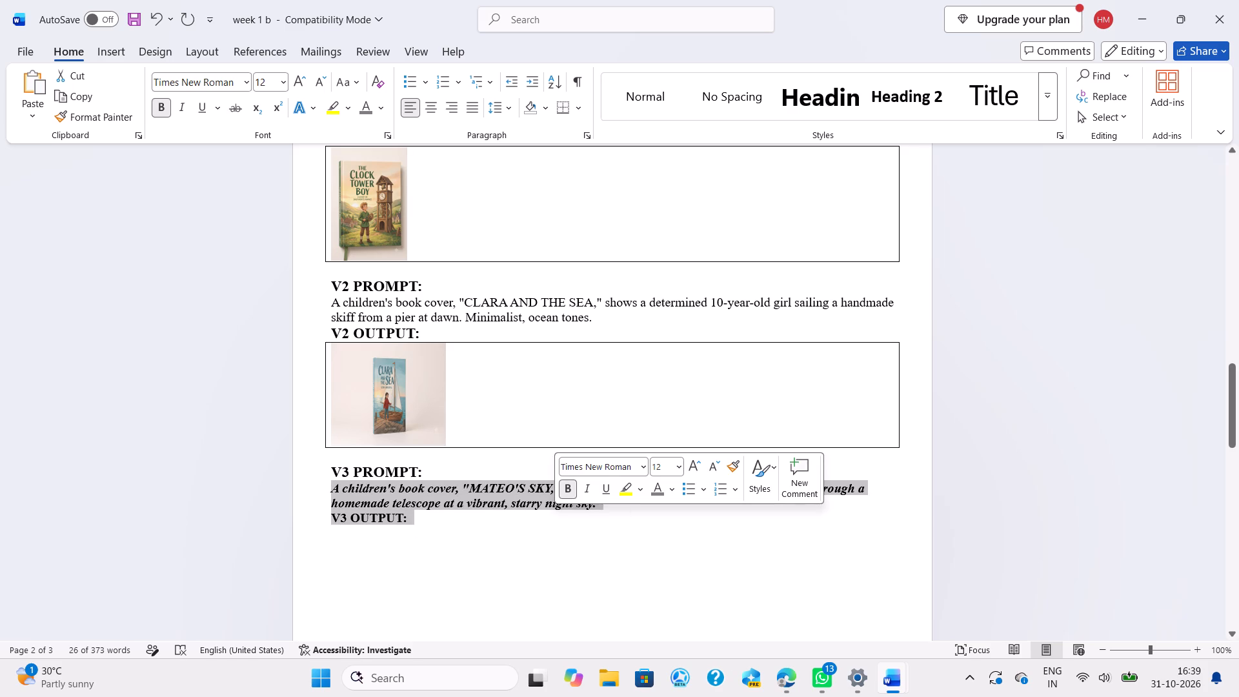
pyautogui.moveTo(429, 535); pyautogui.dragTo(334, 521)
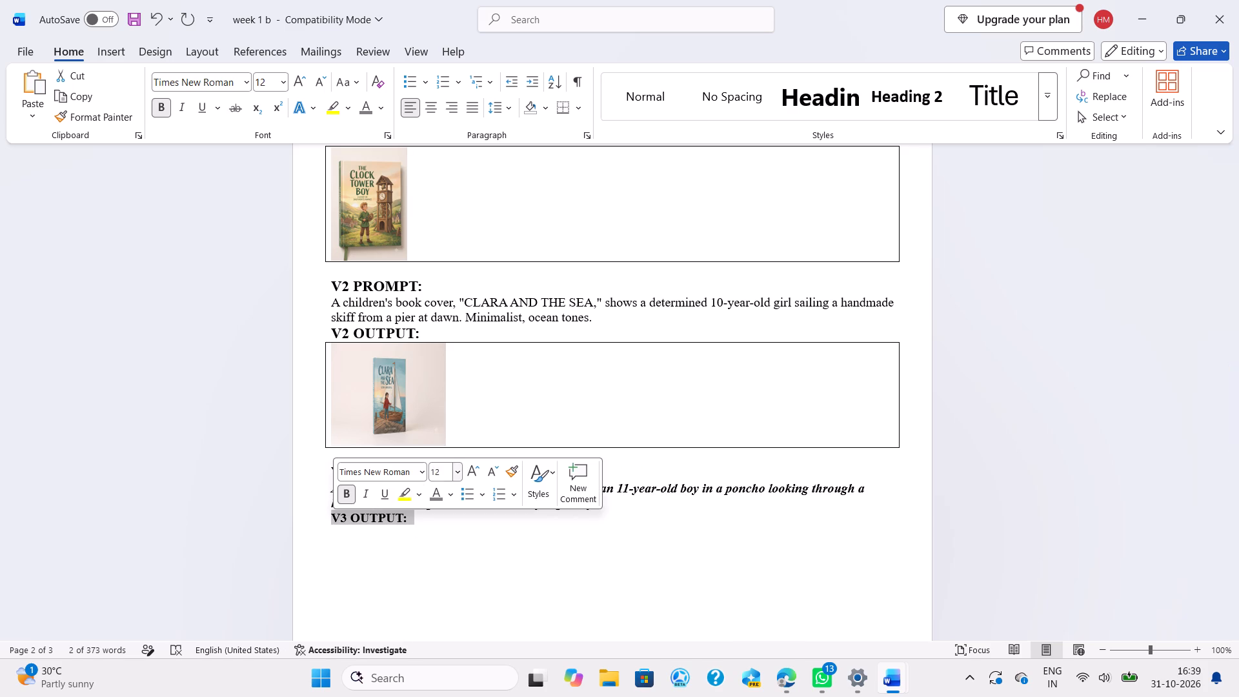
pyautogui.click(459, 469)
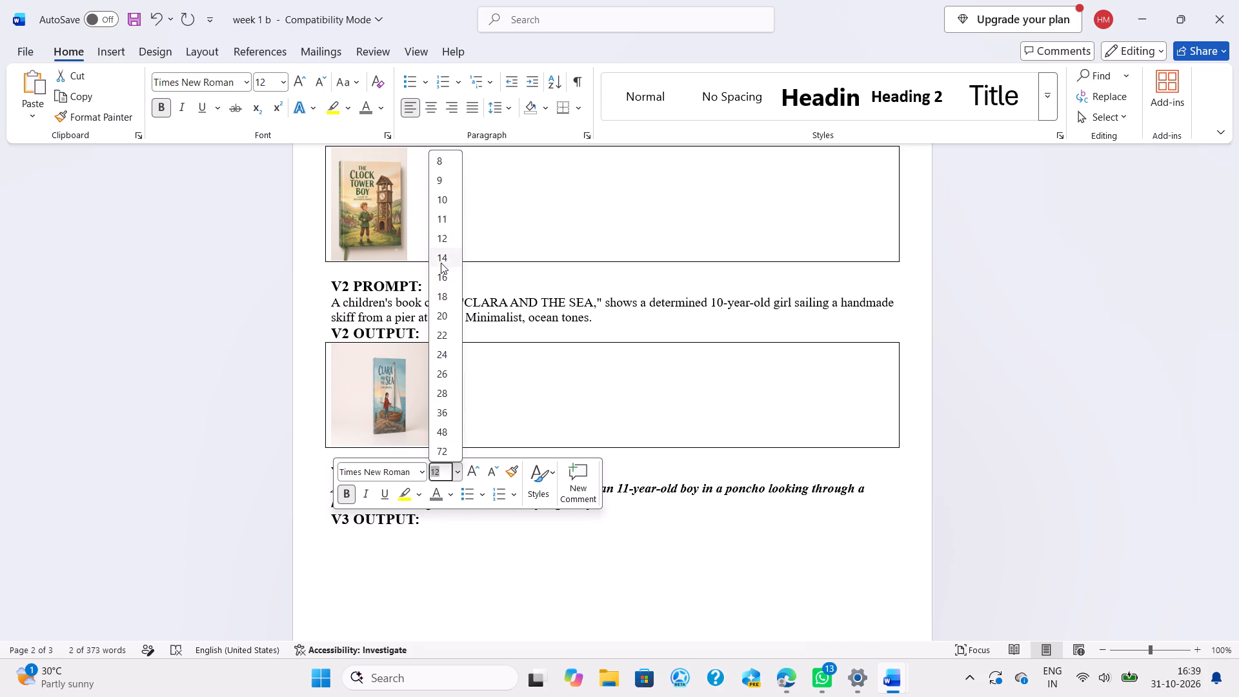
pyautogui.click(441, 263)
pyautogui.click(524, 558)
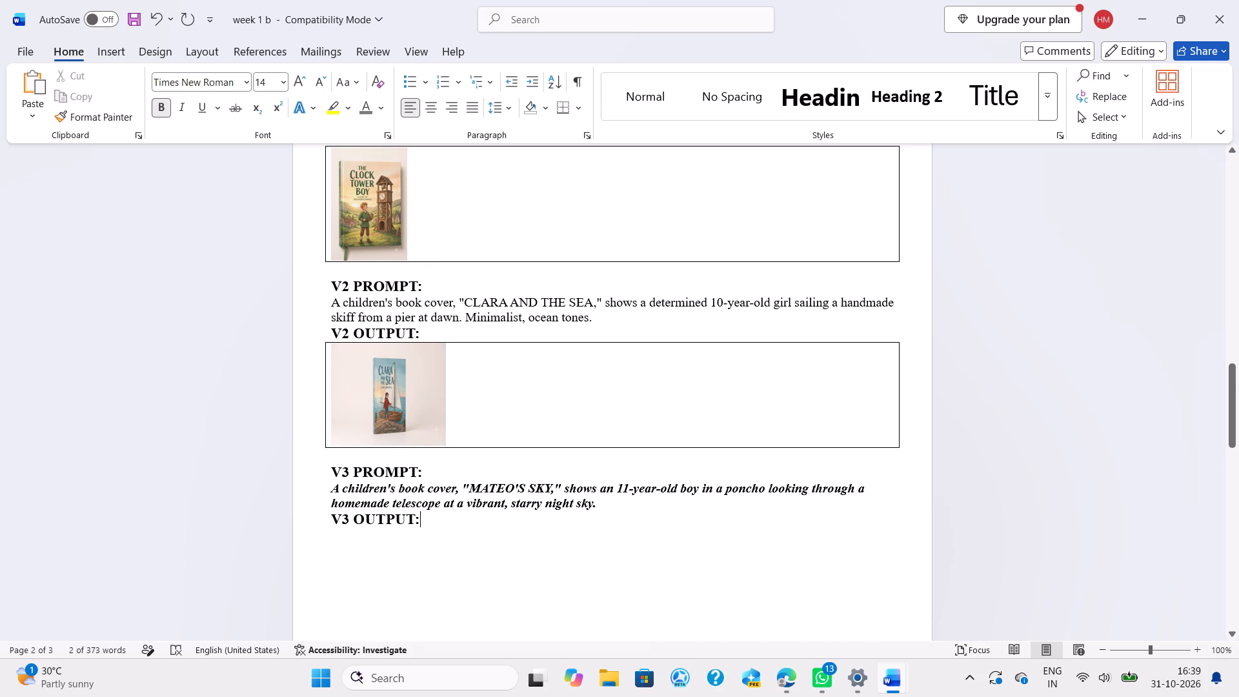
# Remove the italics and the bold from the "MATEO'S SKY" prompt paragraph, leaving out its headings.
pyautogui.scroll(-1, 524, 558)
pyautogui.moveTo(328, 378); pyautogui.dragTo(426, 388)
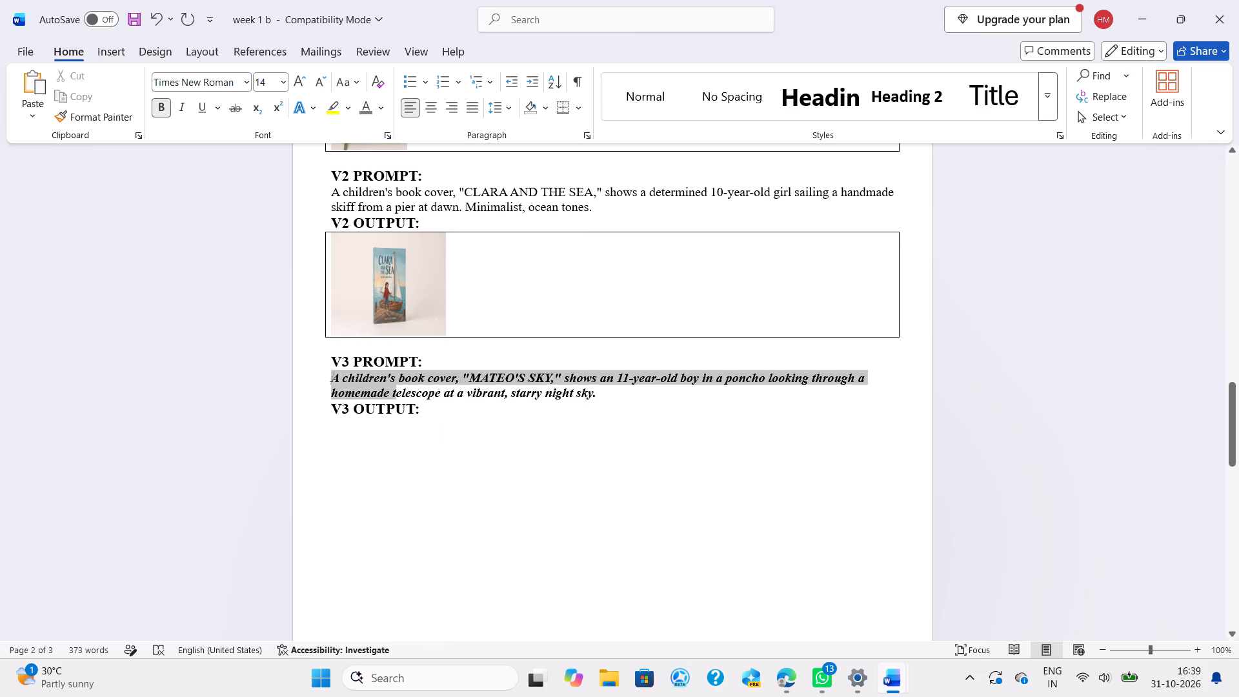
pyautogui.moveTo(426, 388); pyautogui.dragTo(598, 396)
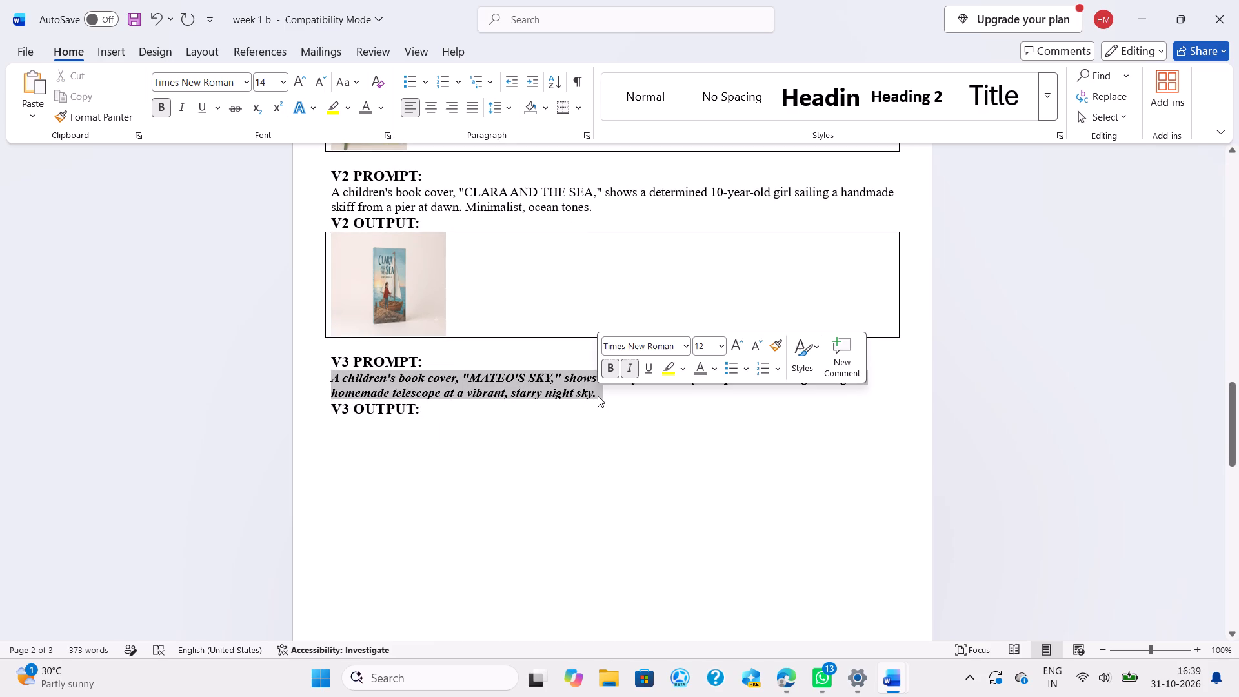
pyautogui.click(635, 376)
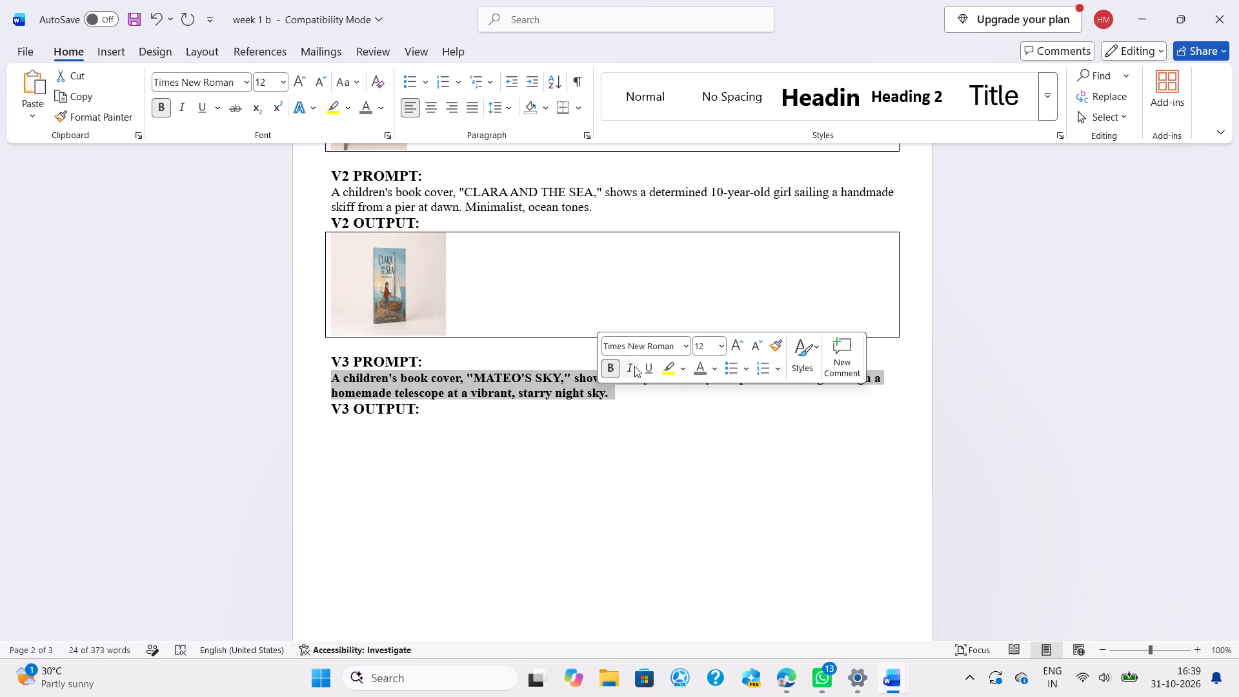
pyautogui.click(614, 367)
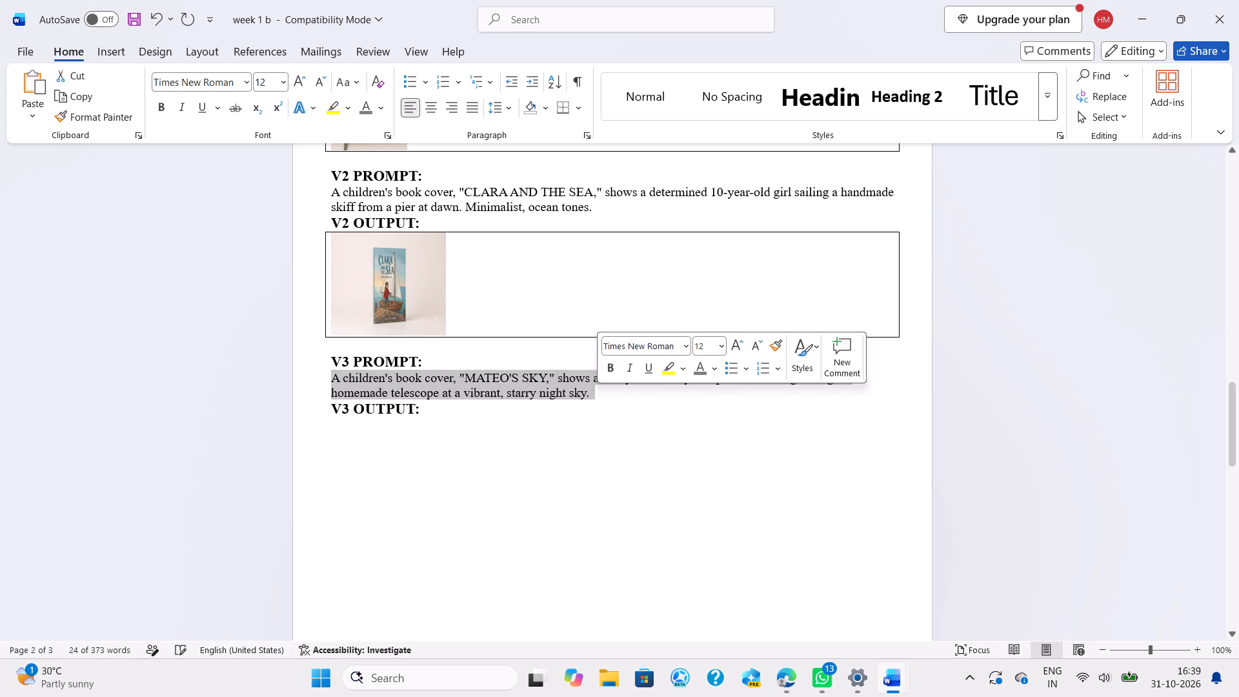
# Set the height of the large "MATEO'S SKY" cover picture to 3.69 cm with its proportions kept.
pyautogui.scroll(-5, 579, 483)
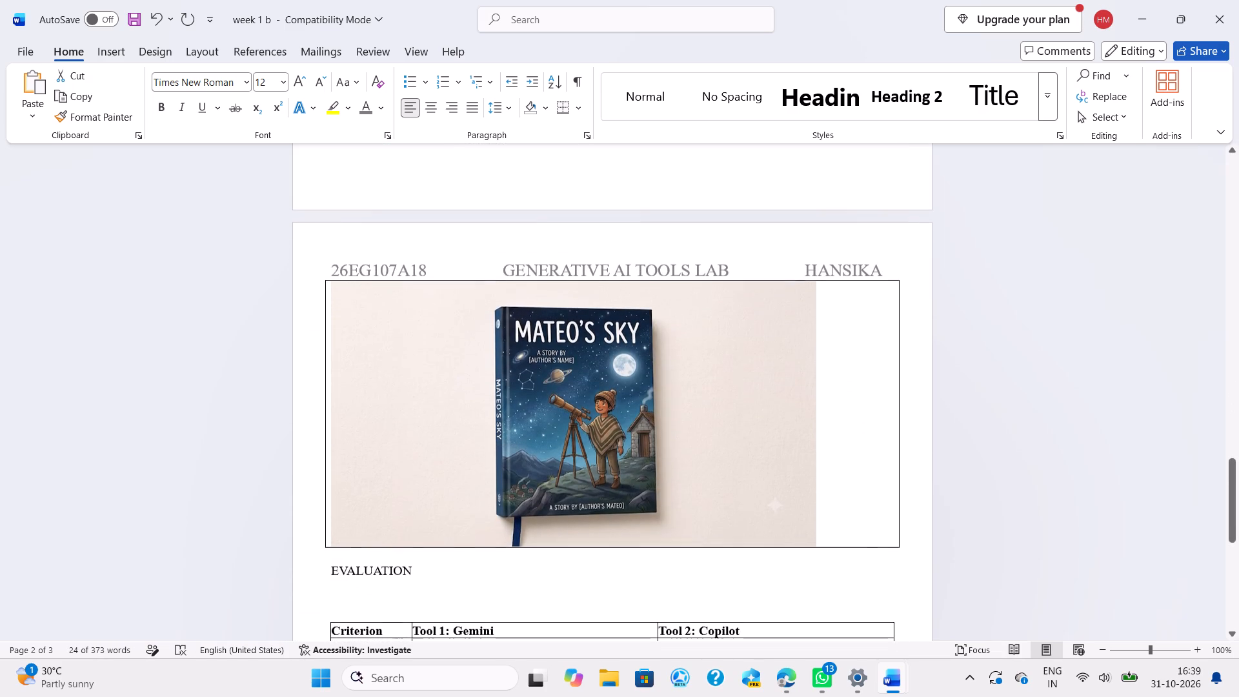
pyautogui.click(579, 483)
pyautogui.click(518, 56)
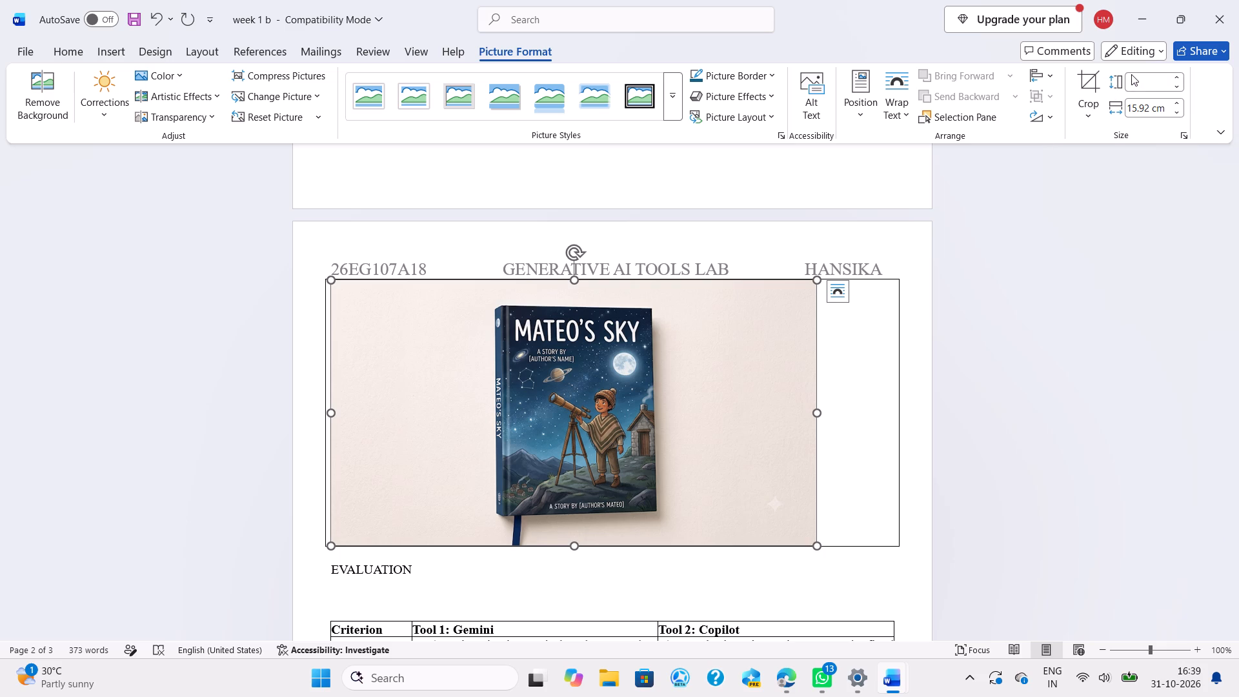
pyautogui.click(1131, 74)
pyautogui.click(1131, 79)
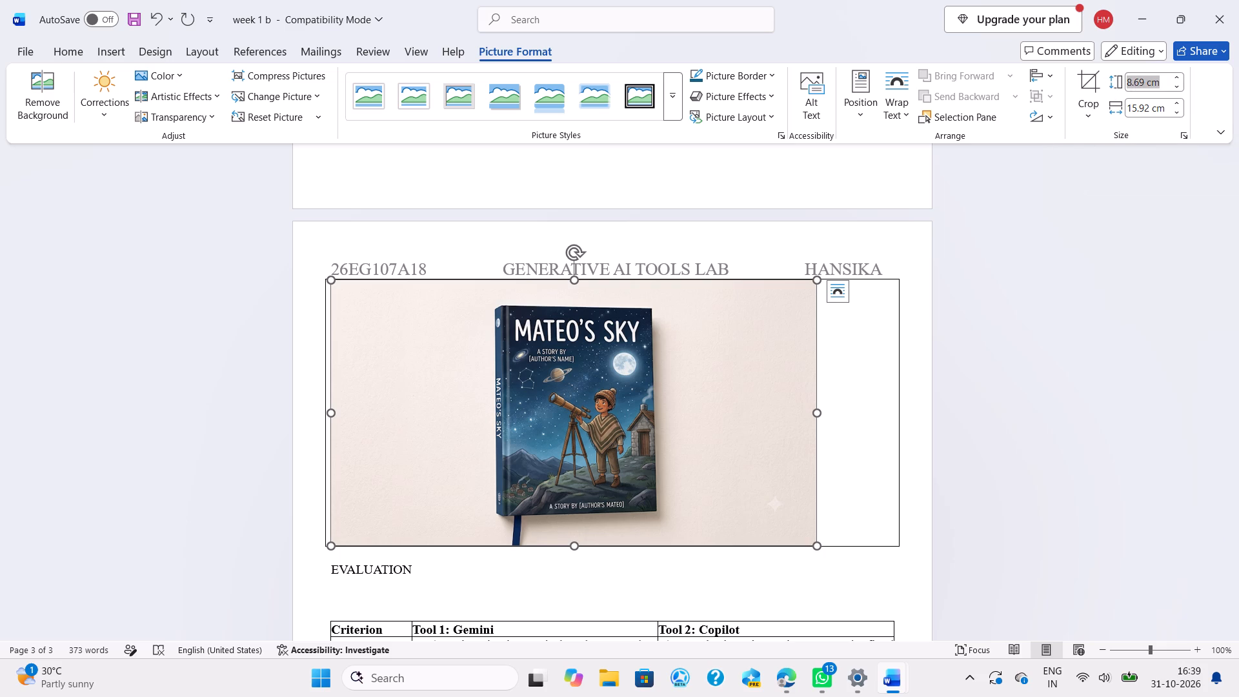
pyautogui.click(1131, 79)
pyautogui.press('BackSpace')
pyautogui.press('3')
pyautogui.press('Return')
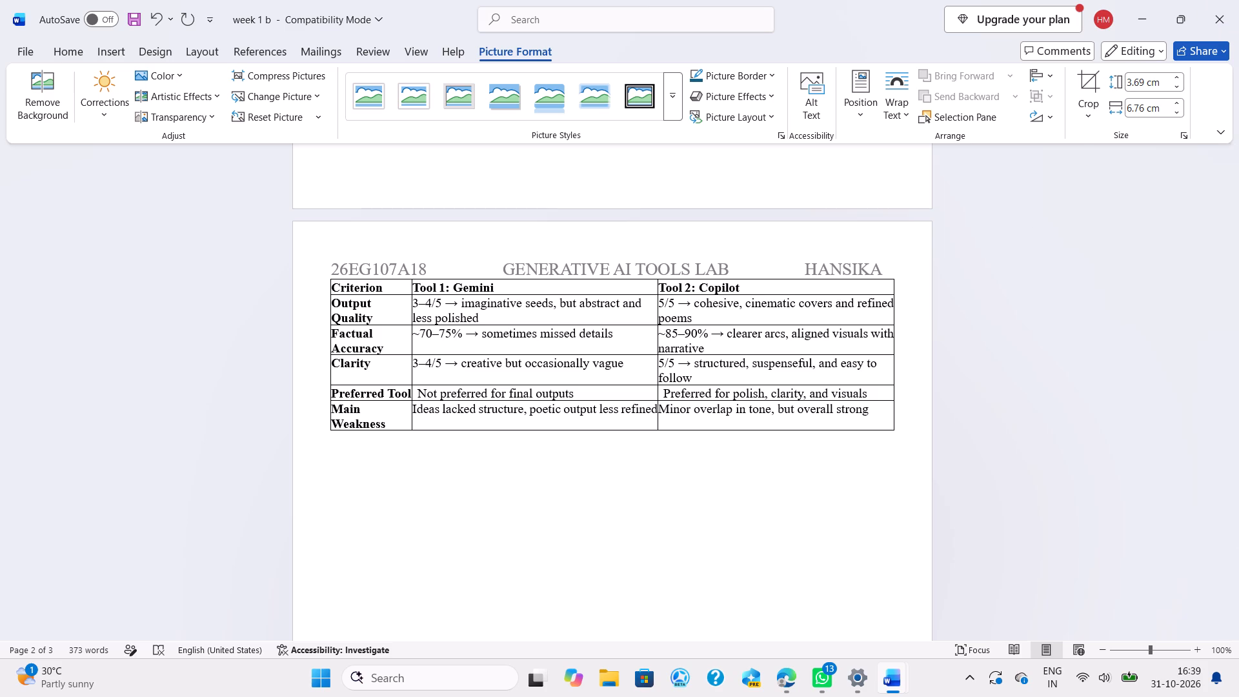
# Set the width of the "MATEO'S SKY" cover picture to 3.76 cm with its proportions kept.
pyautogui.click(1131, 108)
pyautogui.click(1131, 108)
pyautogui.press('BackSpace')
pyautogui.press('3')
pyautogui.press('Return')
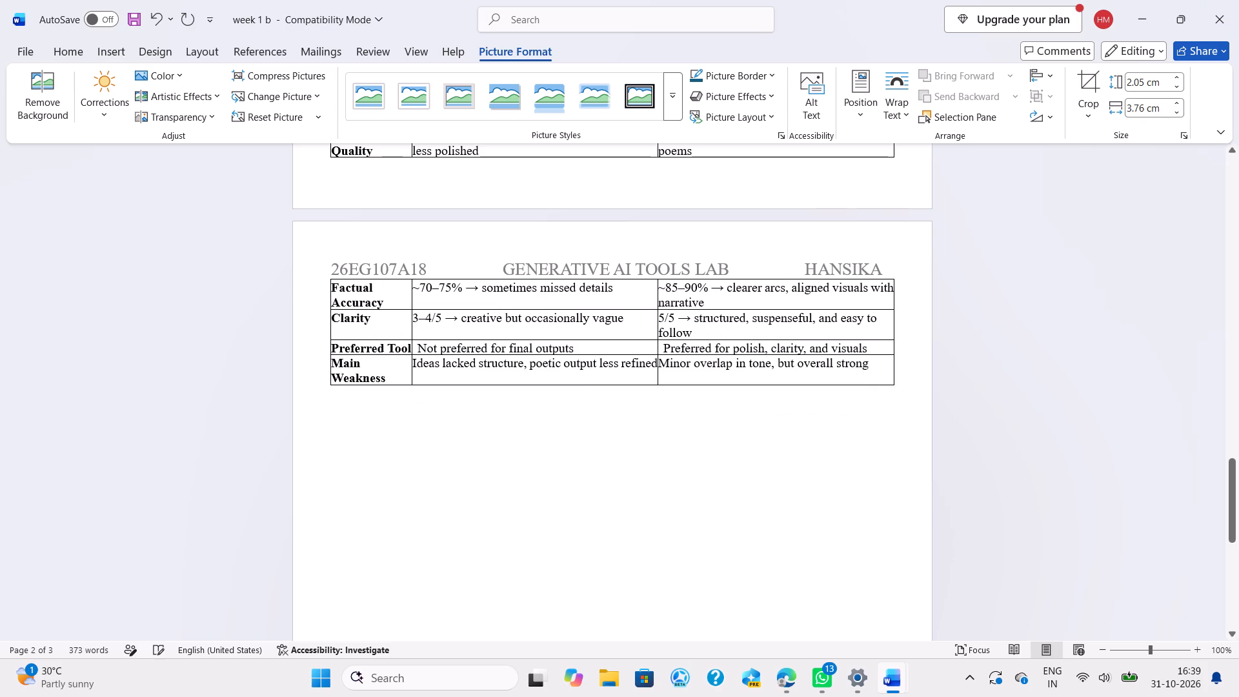
# Format the "EVALUATION" heading below the "MATEO'S SKY" cover picture as bold, size 14, ending with a colon.
pyautogui.scroll(2, 1076, 300)
pyautogui.scroll(-1, 1076, 300)
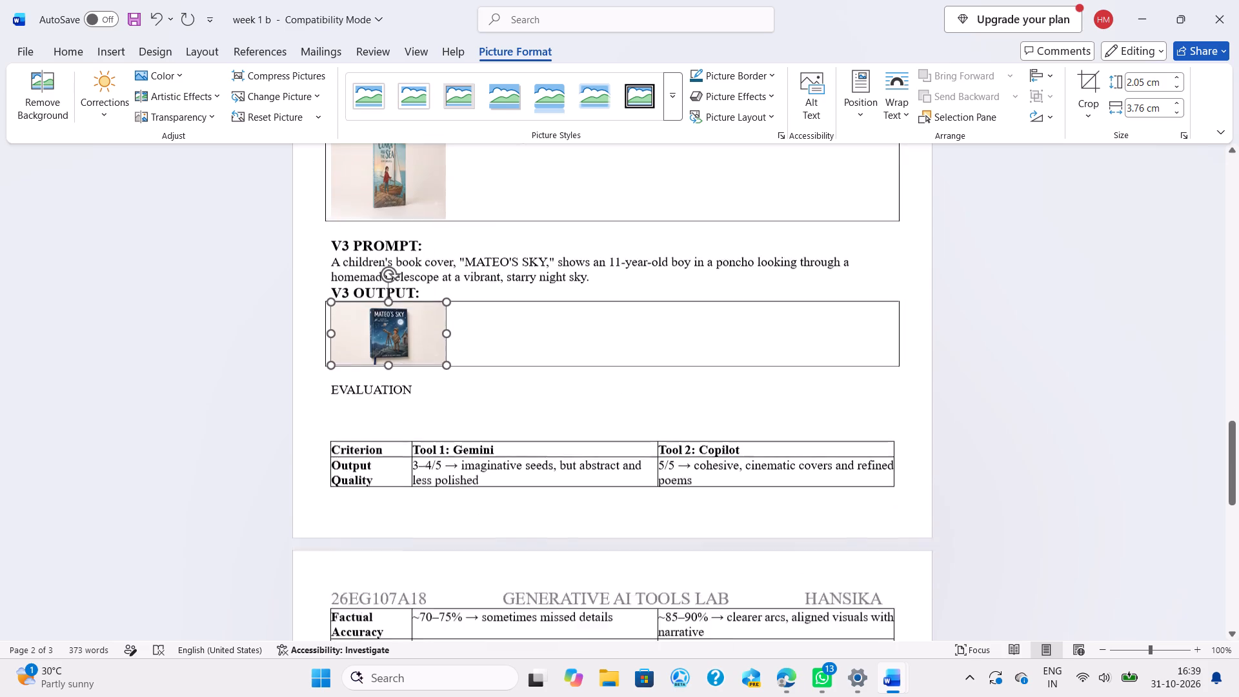
pyautogui.scroll(-1, 1076, 300)
pyautogui.moveTo(329, 254); pyautogui.dragTo(419, 256)
pyautogui.click(430, 236)
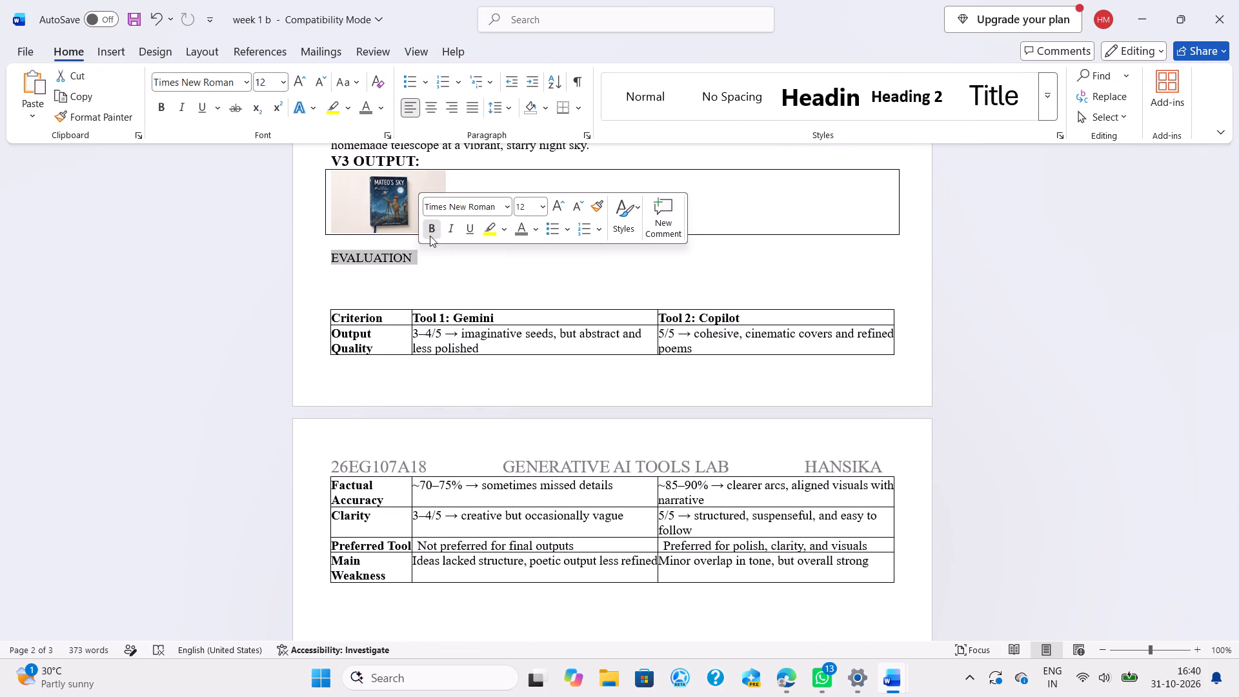
pyautogui.click(545, 207)
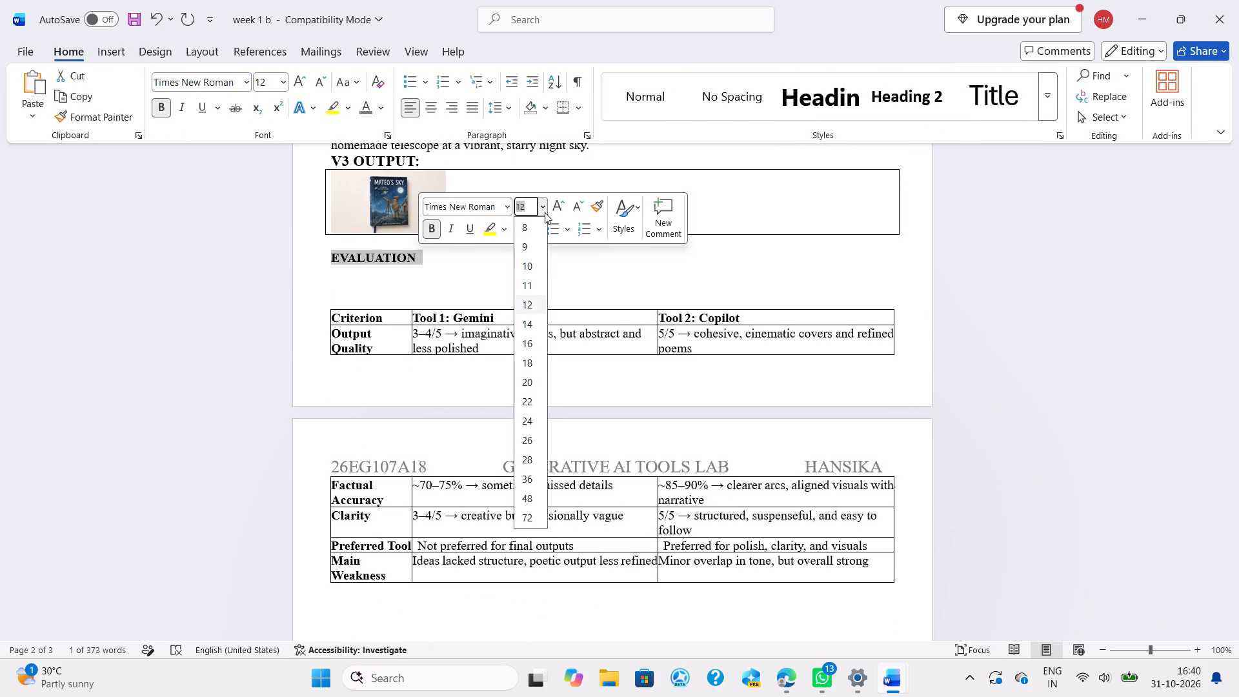
pyautogui.click(534, 327)
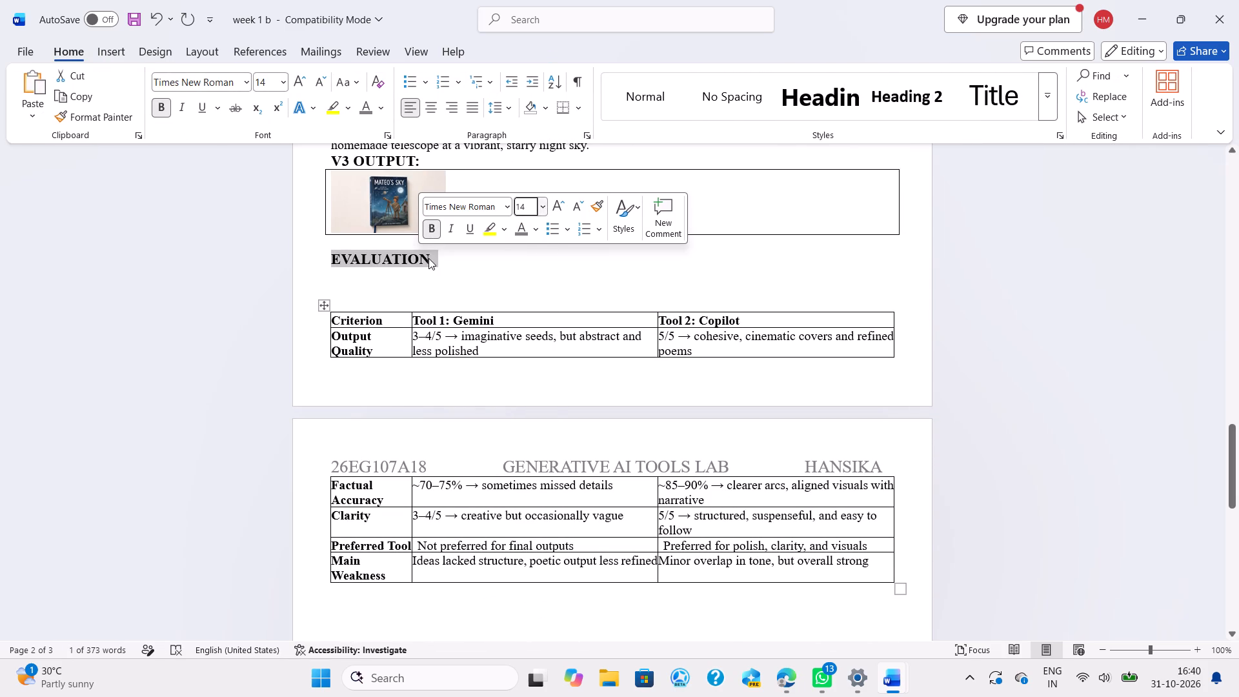
pyautogui.click(428, 258)
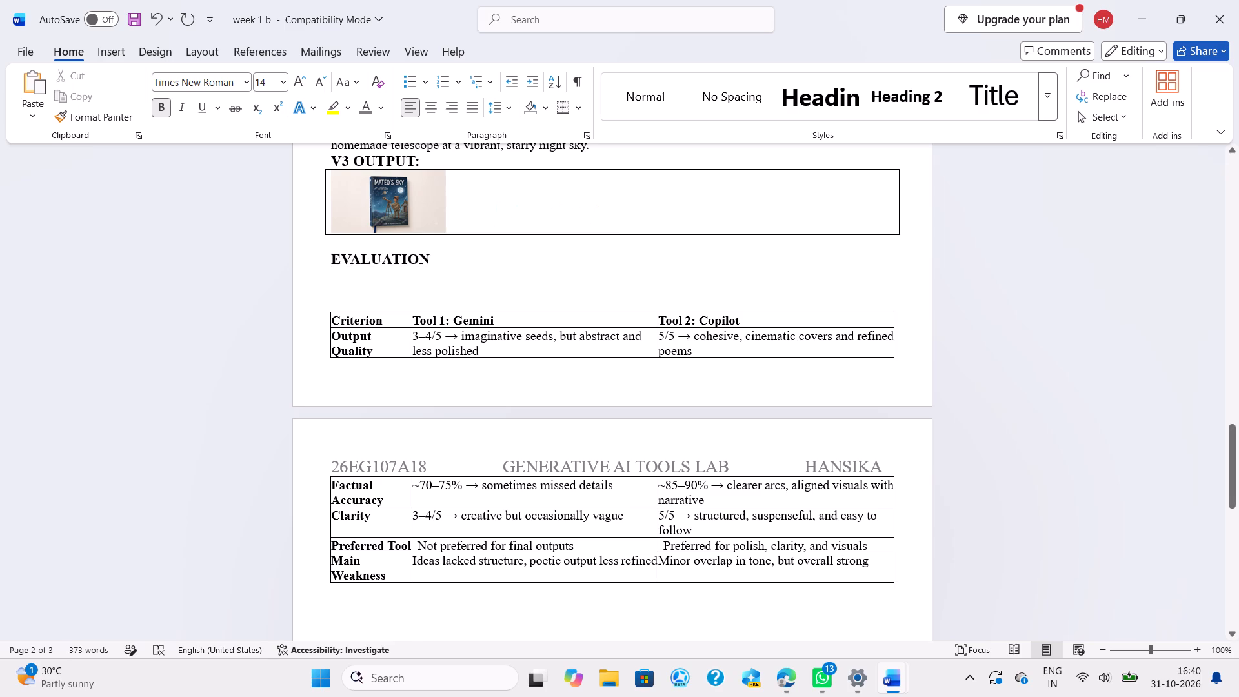
pyautogui.hotkey('shift', ':')
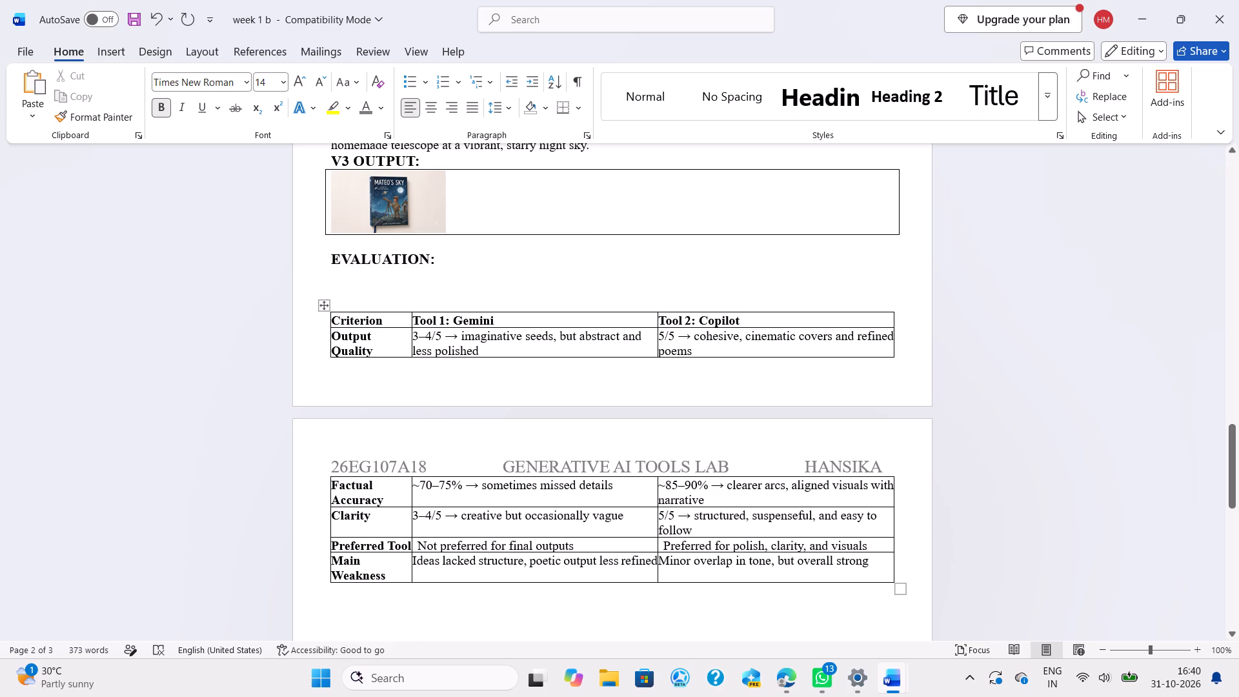
# Insert three blank lines above the evaluation table to move the whole table onto the next page.
pyautogui.click(343, 298)
pyautogui.click(321, 317)
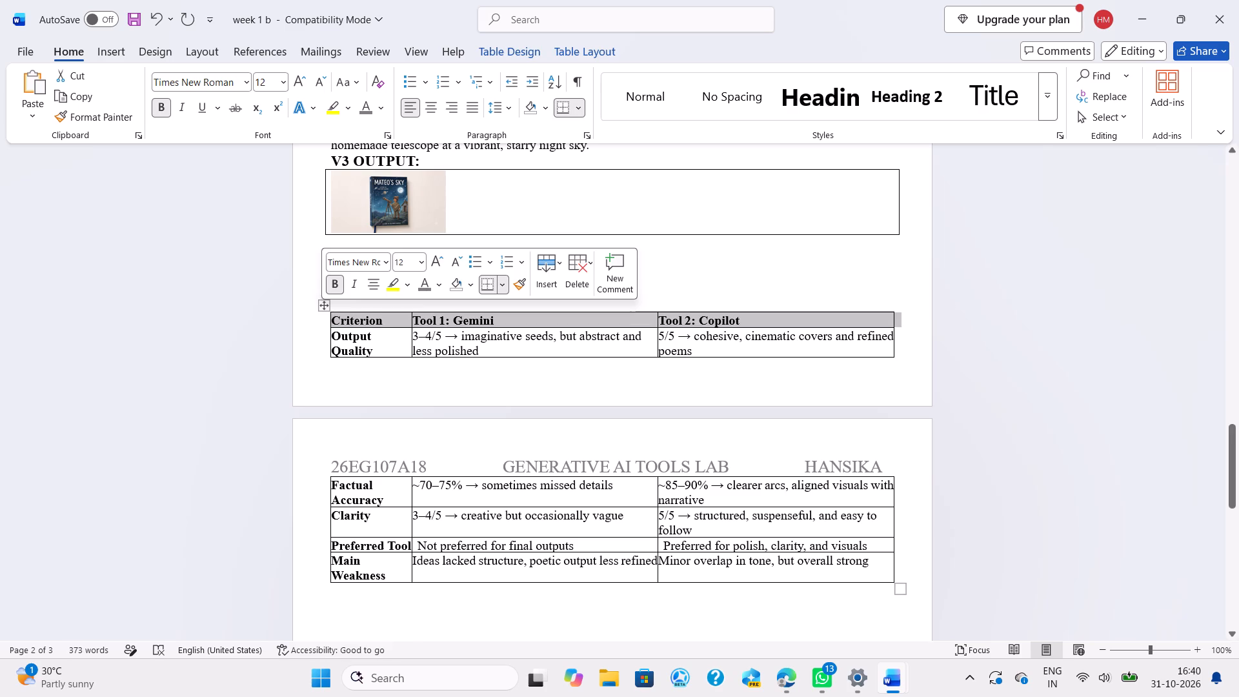
pyautogui.click(345, 302)
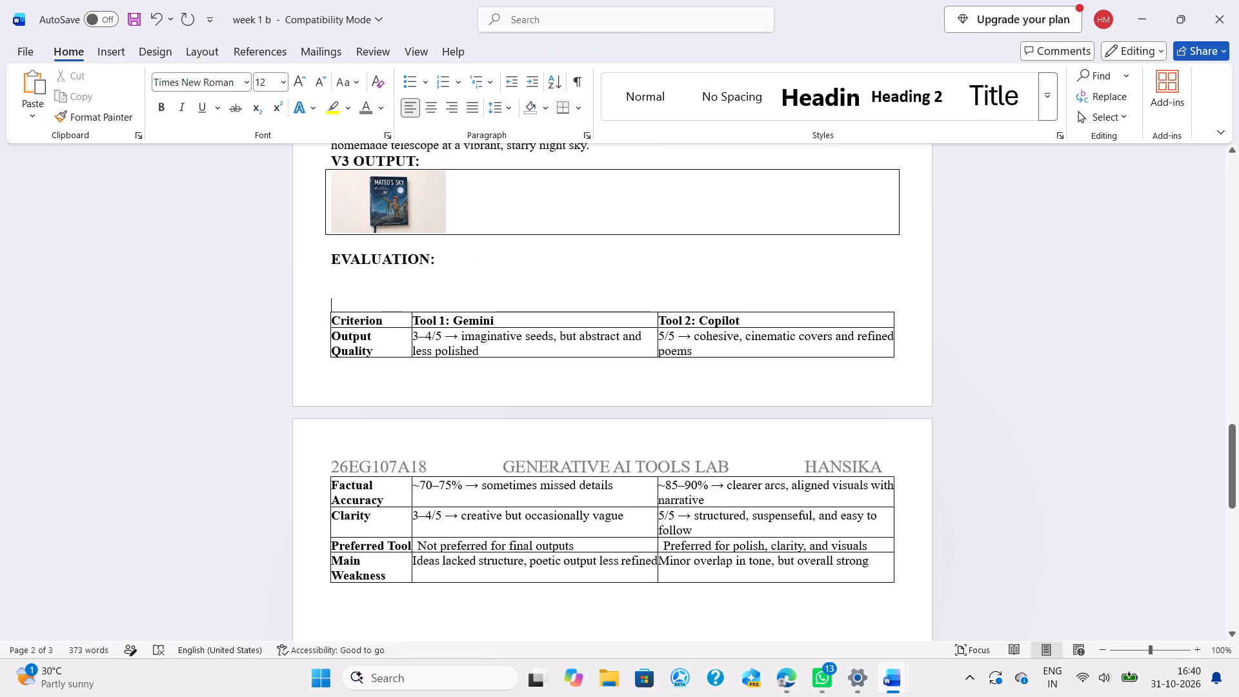
pyautogui.press('Return')
pyautogui.press('Return')
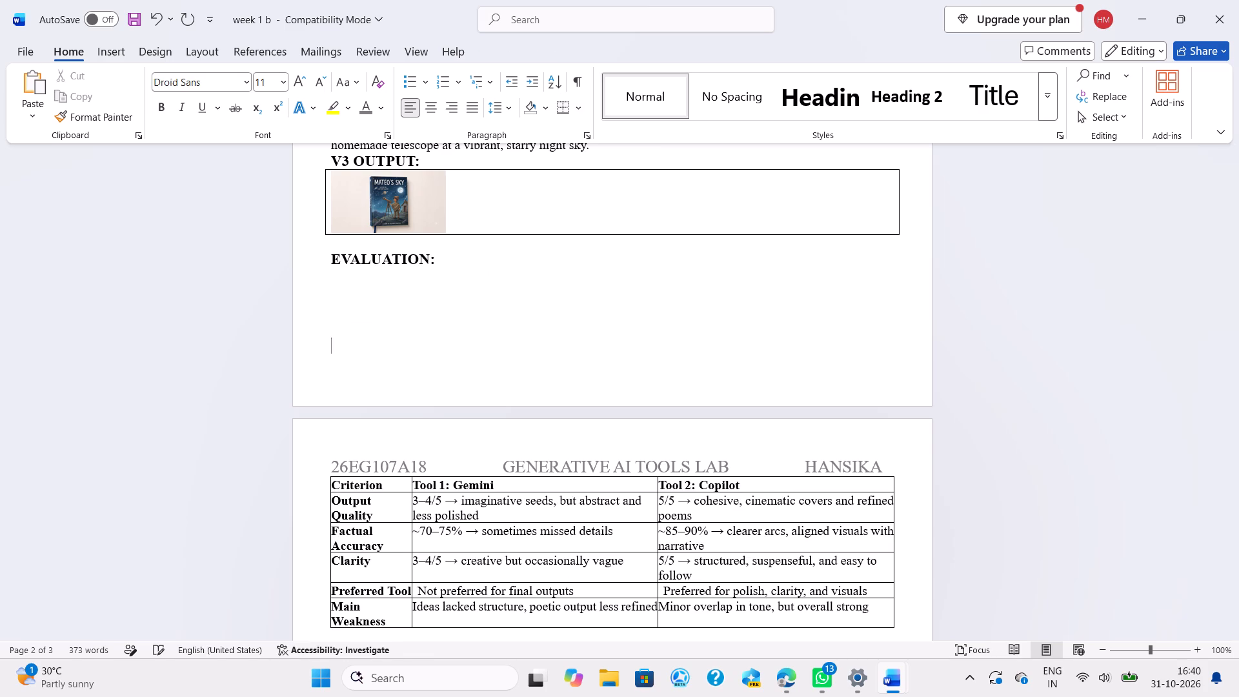
pyautogui.press('Return')
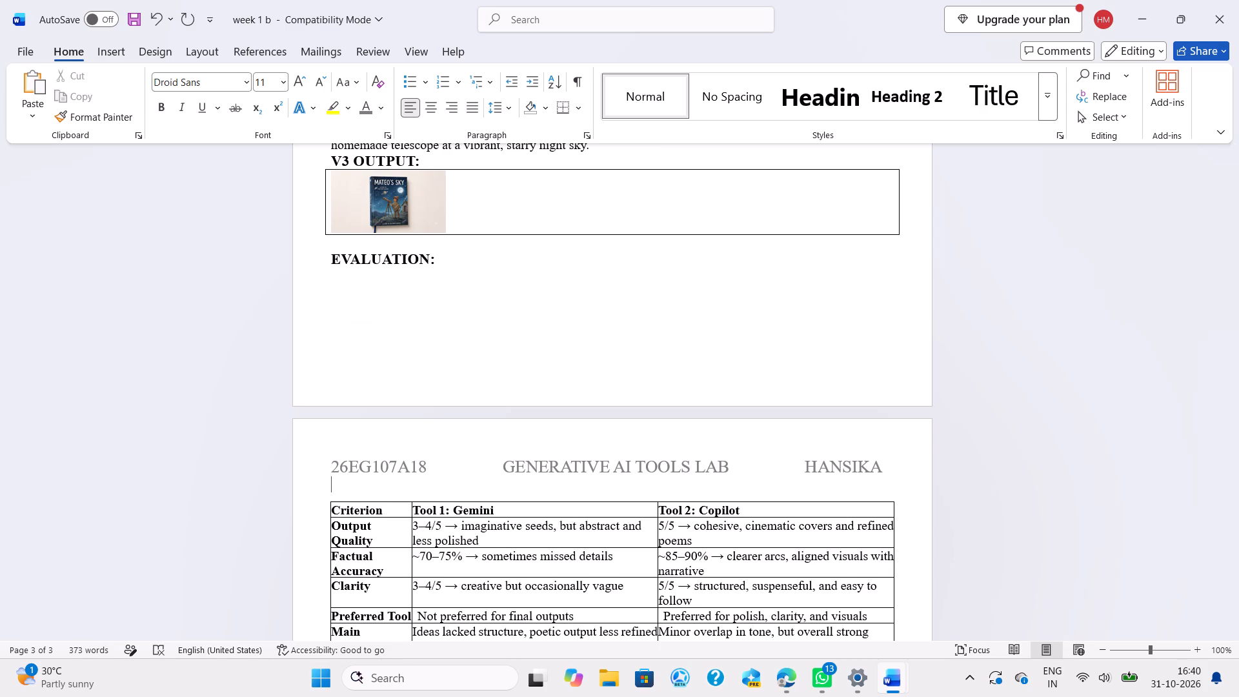
# Remove the bold from the evaluation table's first-column labels, from "Output Quality" through "Main Weakness".
pyautogui.scroll(-3, 345, 302)
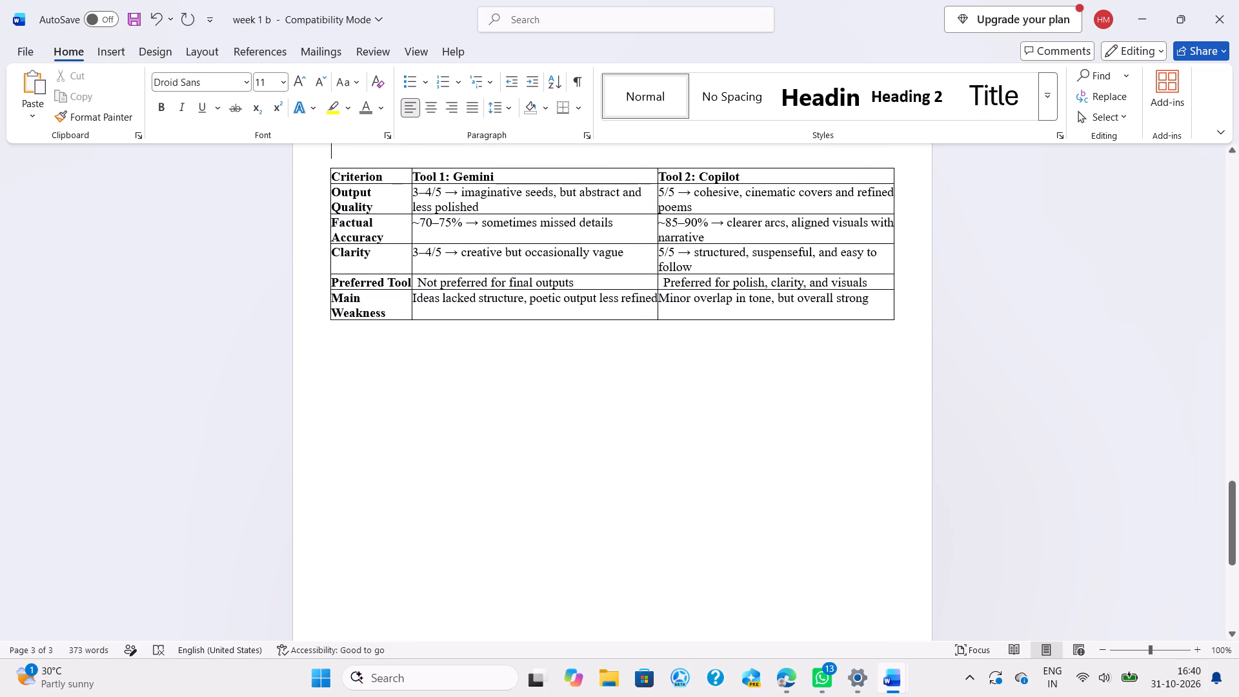
pyautogui.moveTo(331, 192); pyautogui.dragTo(402, 303)
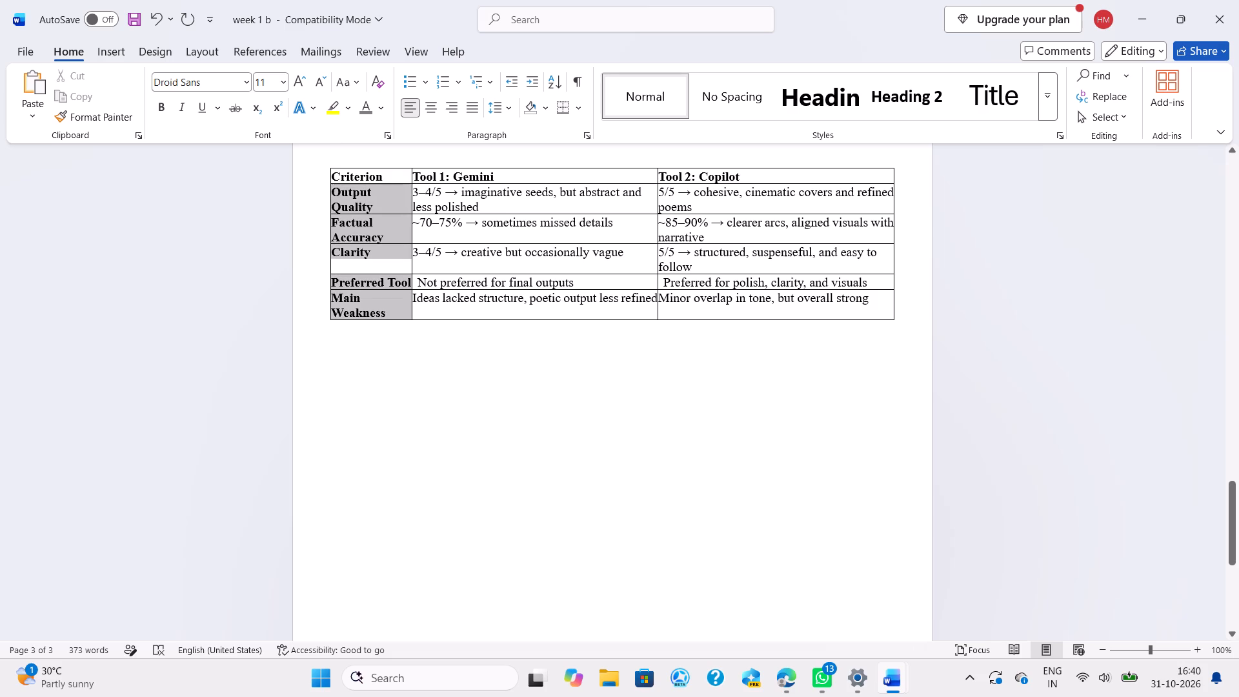
pyautogui.moveTo(402, 303); pyautogui.dragTo(403, 302)
pyautogui.click(415, 278)
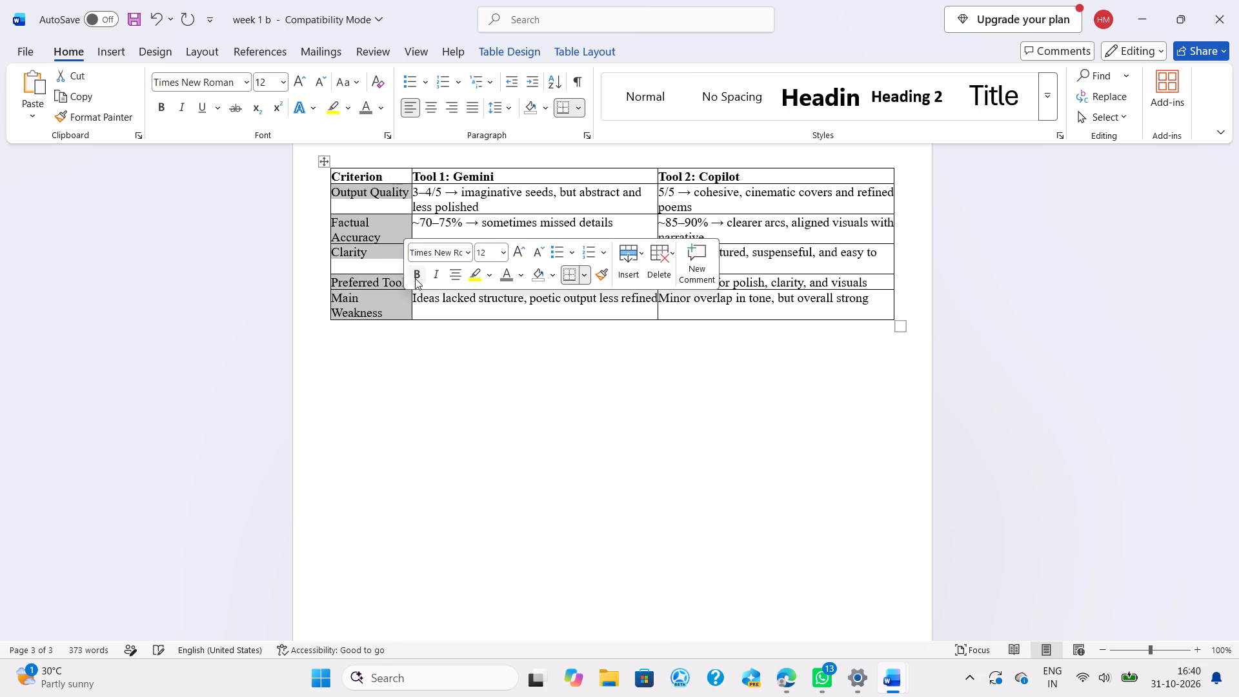
pyautogui.click(459, 367)
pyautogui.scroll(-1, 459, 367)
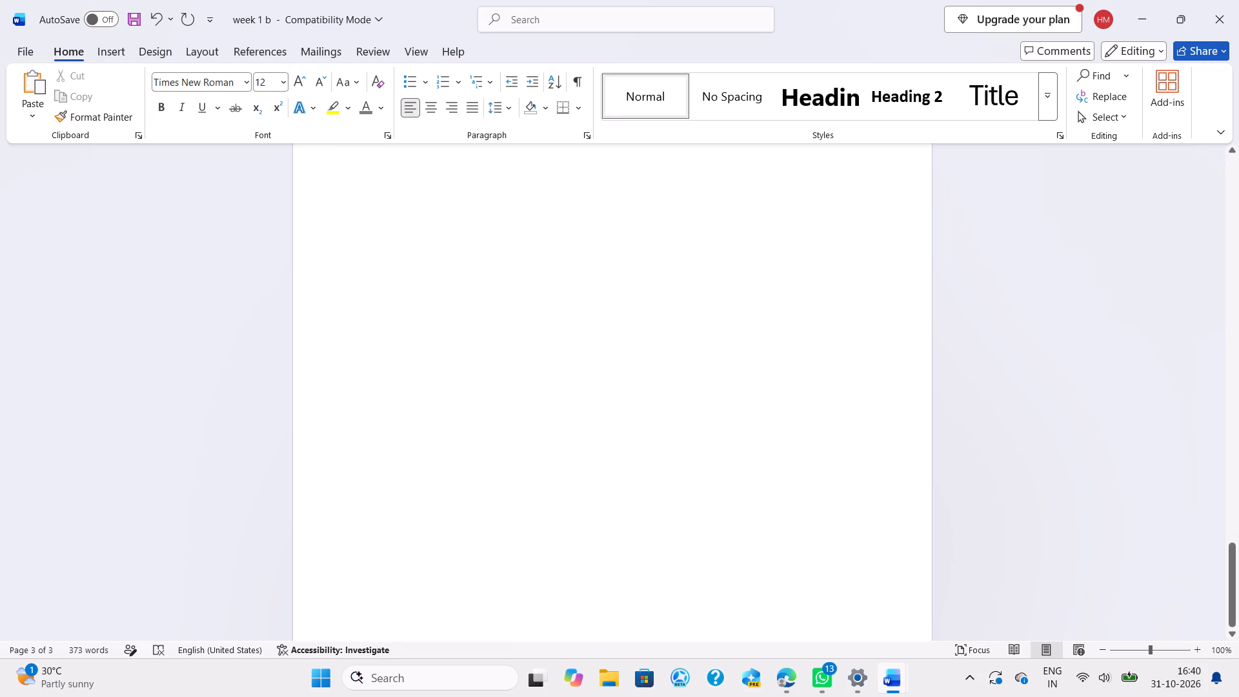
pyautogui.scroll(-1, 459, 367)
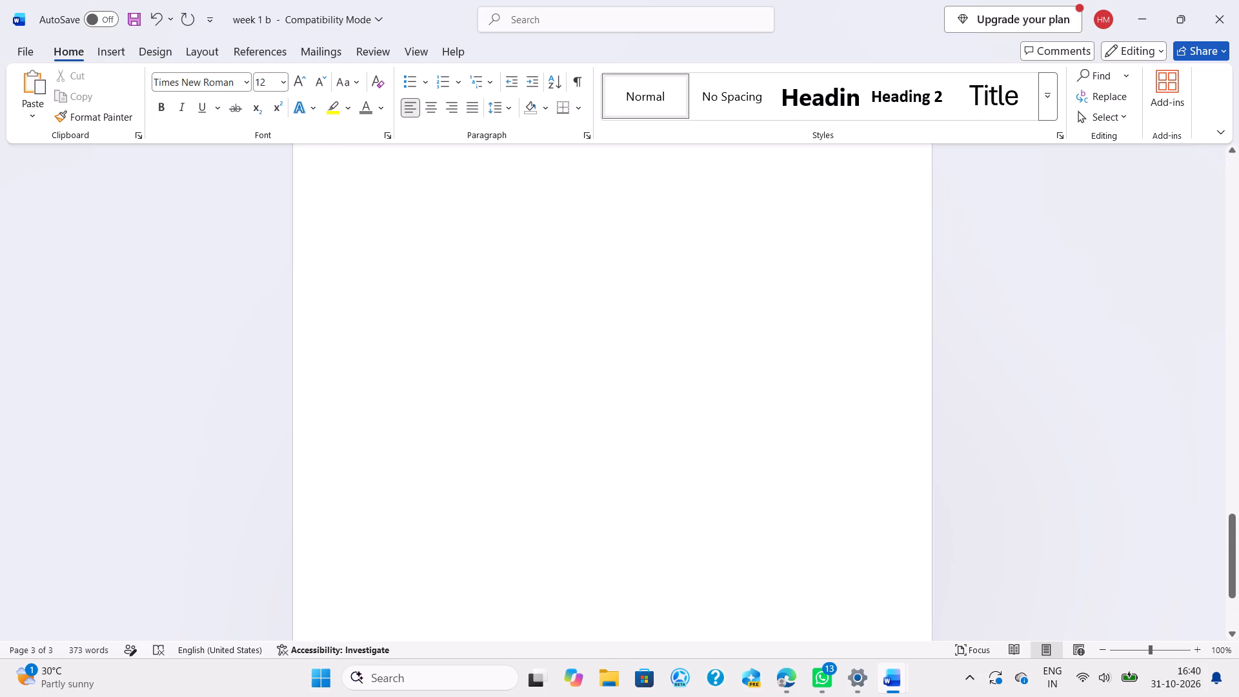
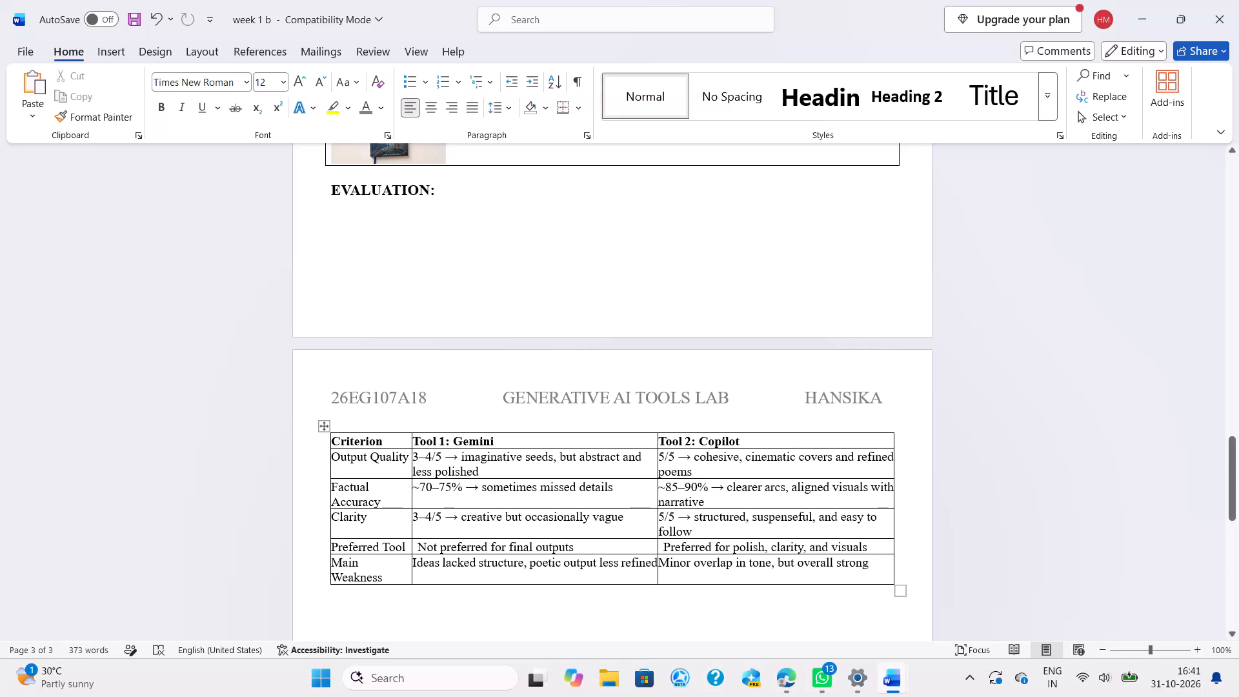
# Paste the copied justification and declaration text below the evaluation table and delete the blank line under "JUSTIFICATION:".
pyautogui.hotkey('ctrl', 'v')
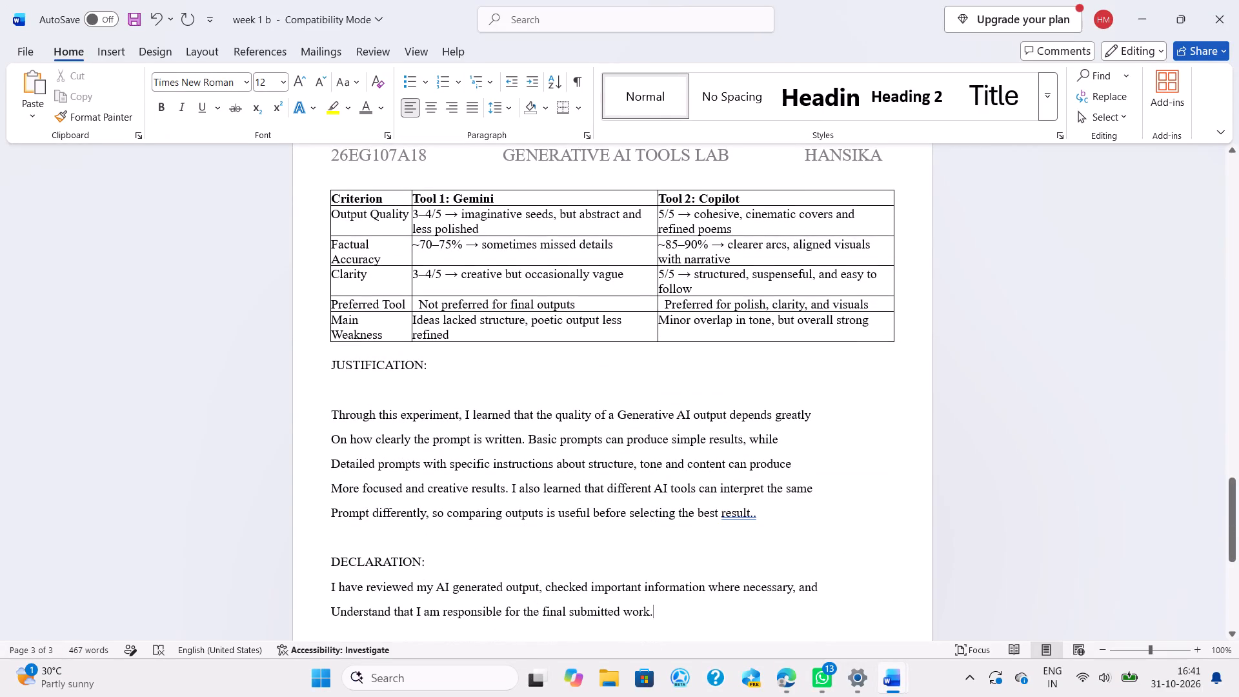
pyautogui.click(339, 390)
pyautogui.press('BackSpace')
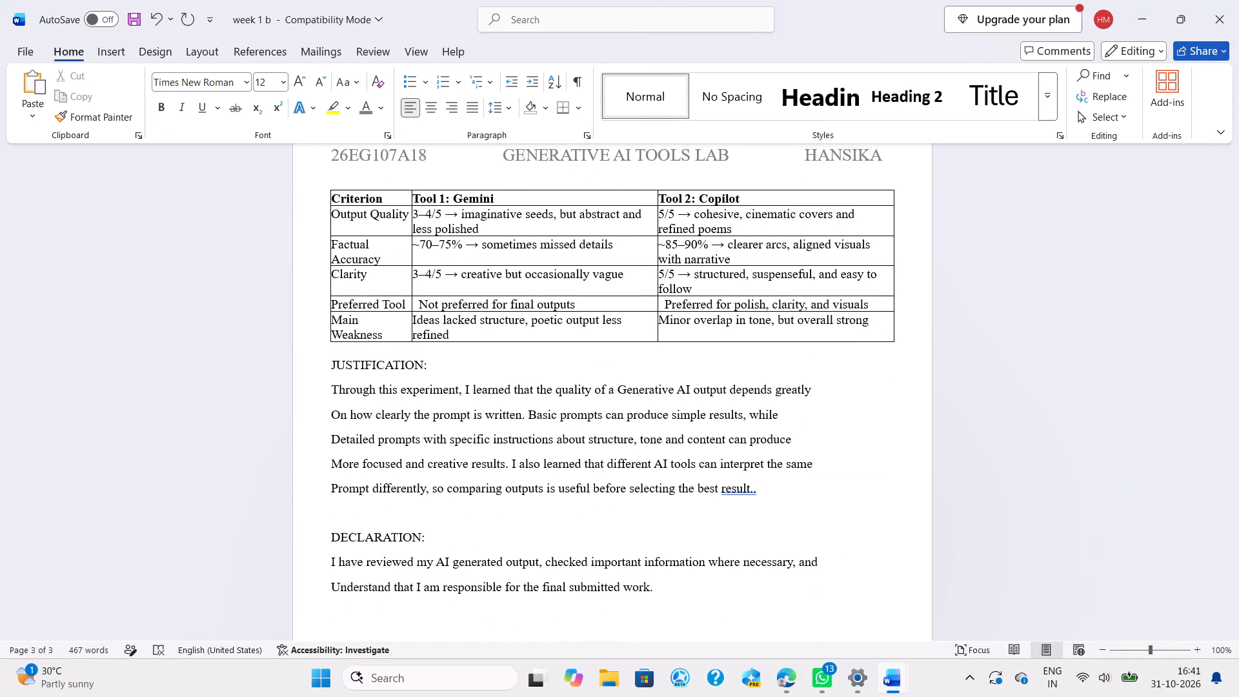
# Format the "JUSTIFICATION:" heading below the evaluation table as bold, size 14.
pyautogui.moveTo(333, 363); pyautogui.dragTo(460, 364)
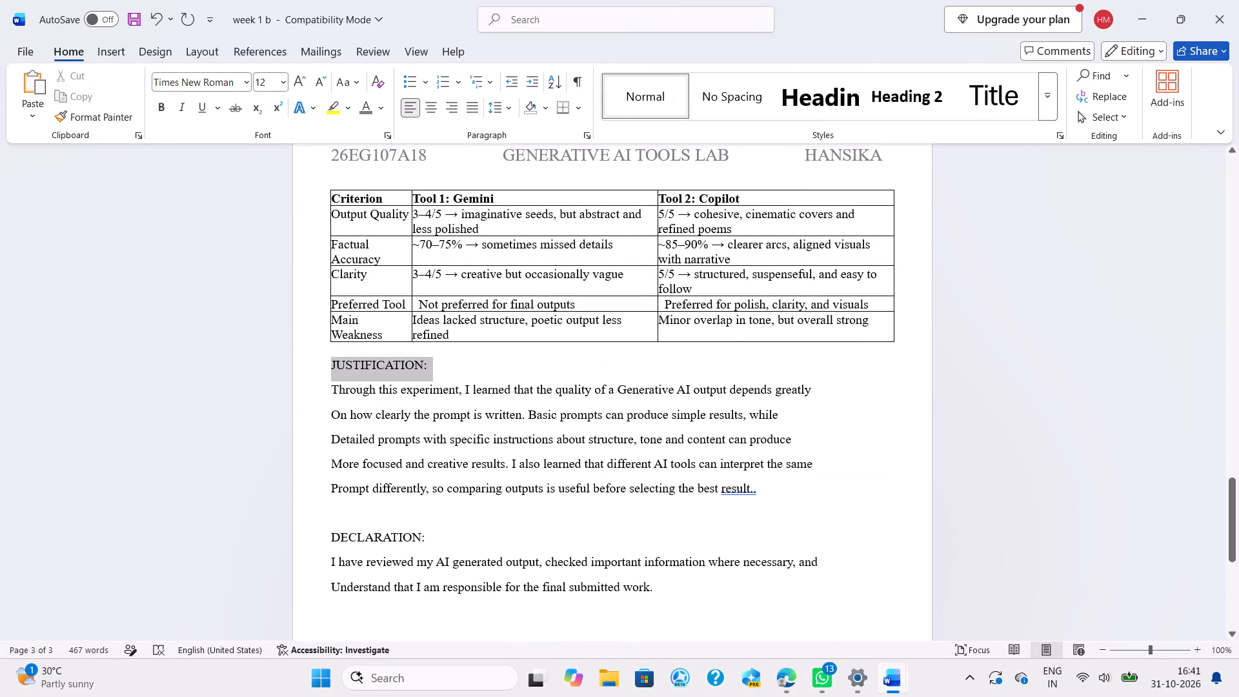
pyautogui.moveTo(460, 364); pyautogui.dragTo(460, 363)
pyautogui.click(475, 333)
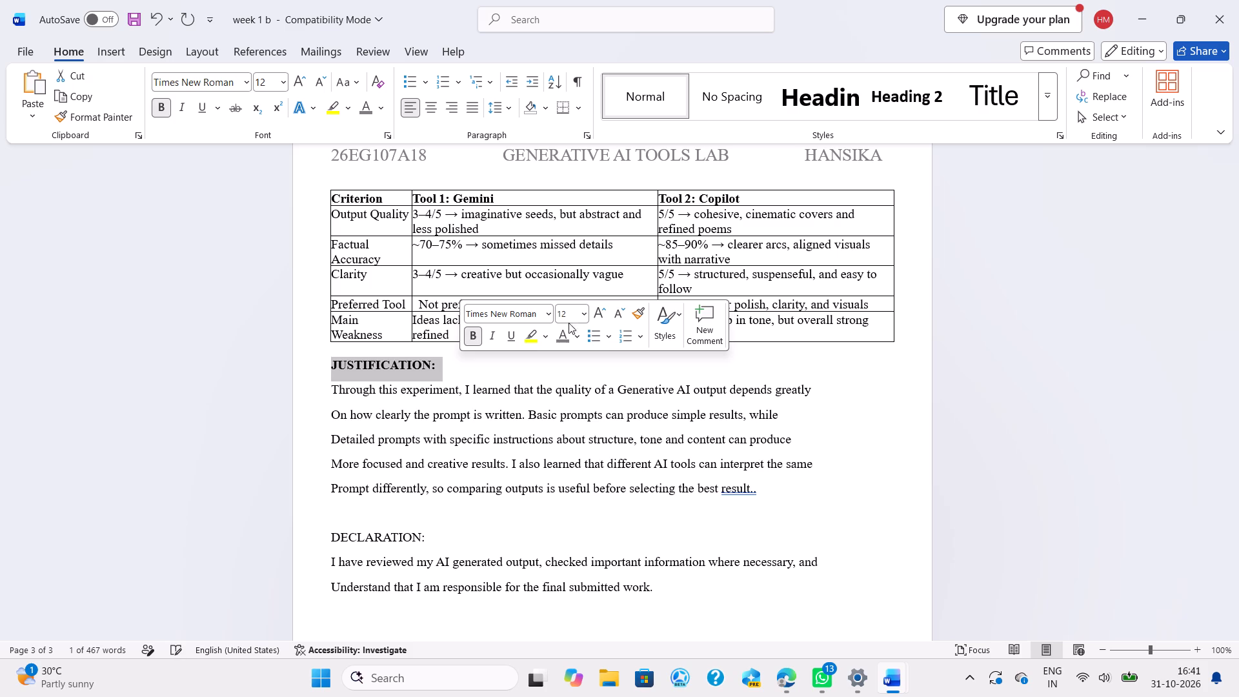
pyautogui.click(582, 316)
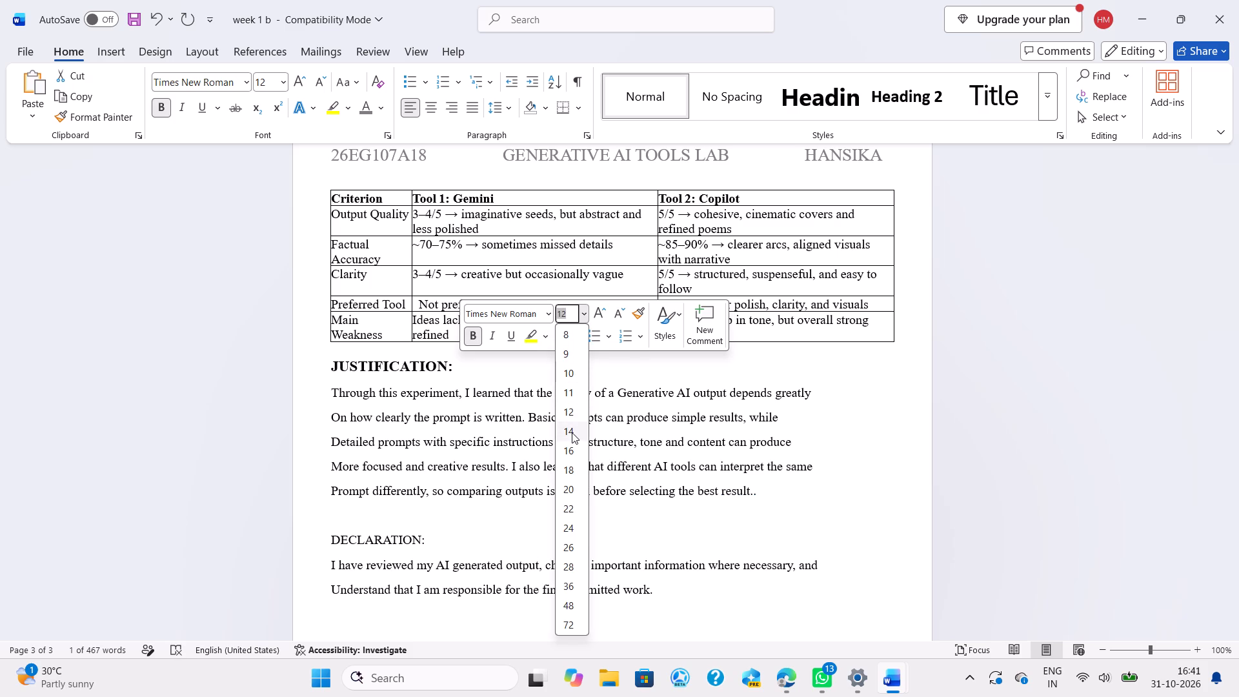
pyautogui.click(572, 432)
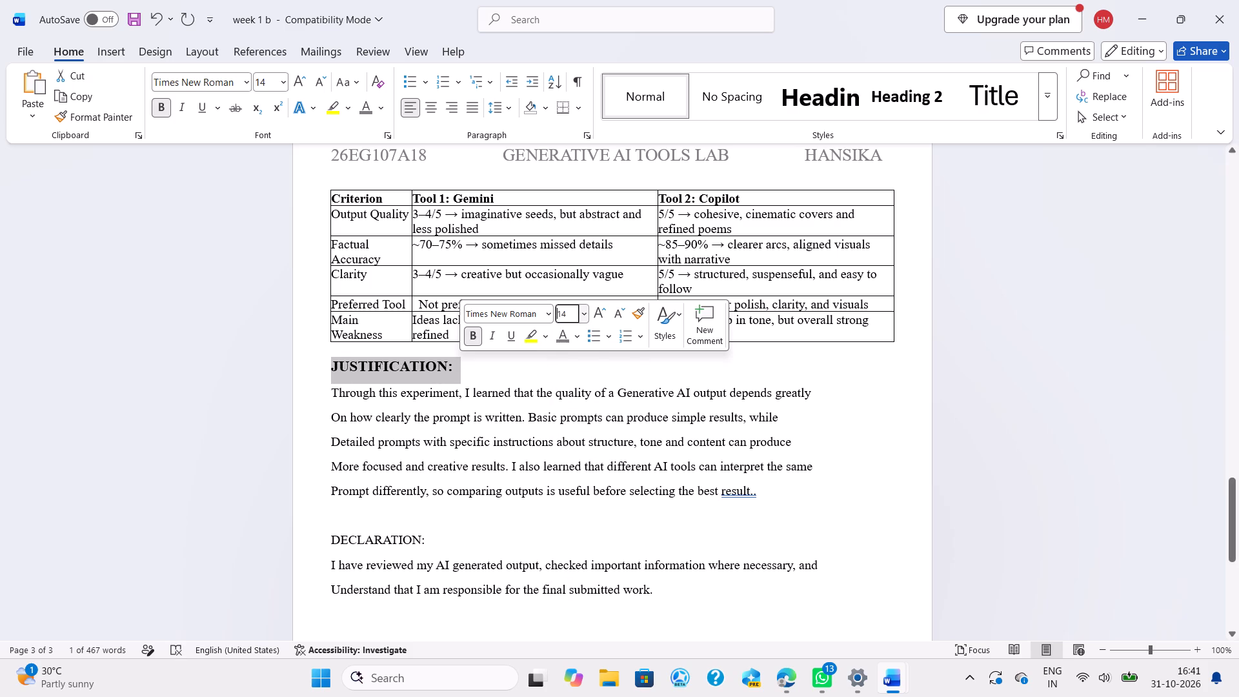
# Bold the text from "Through this experiment" through the "DECLARATION:" heading.
pyautogui.moveTo(332, 390); pyautogui.dragTo(707, 534)
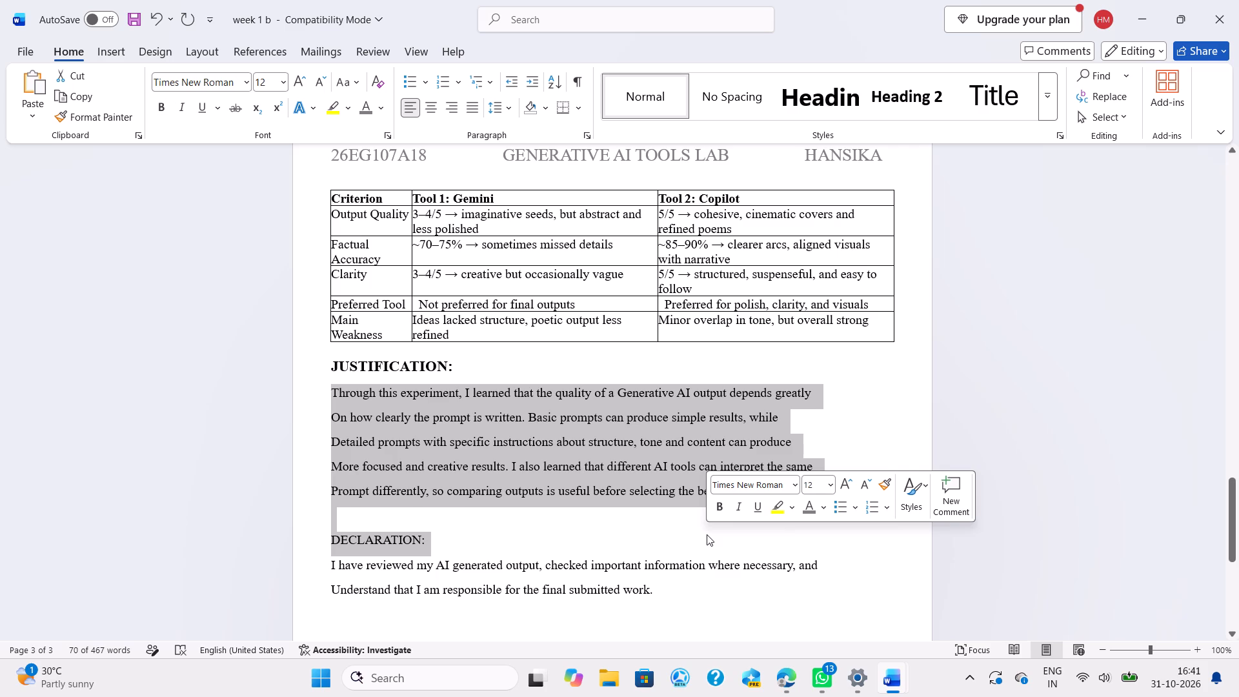
pyautogui.click(715, 507)
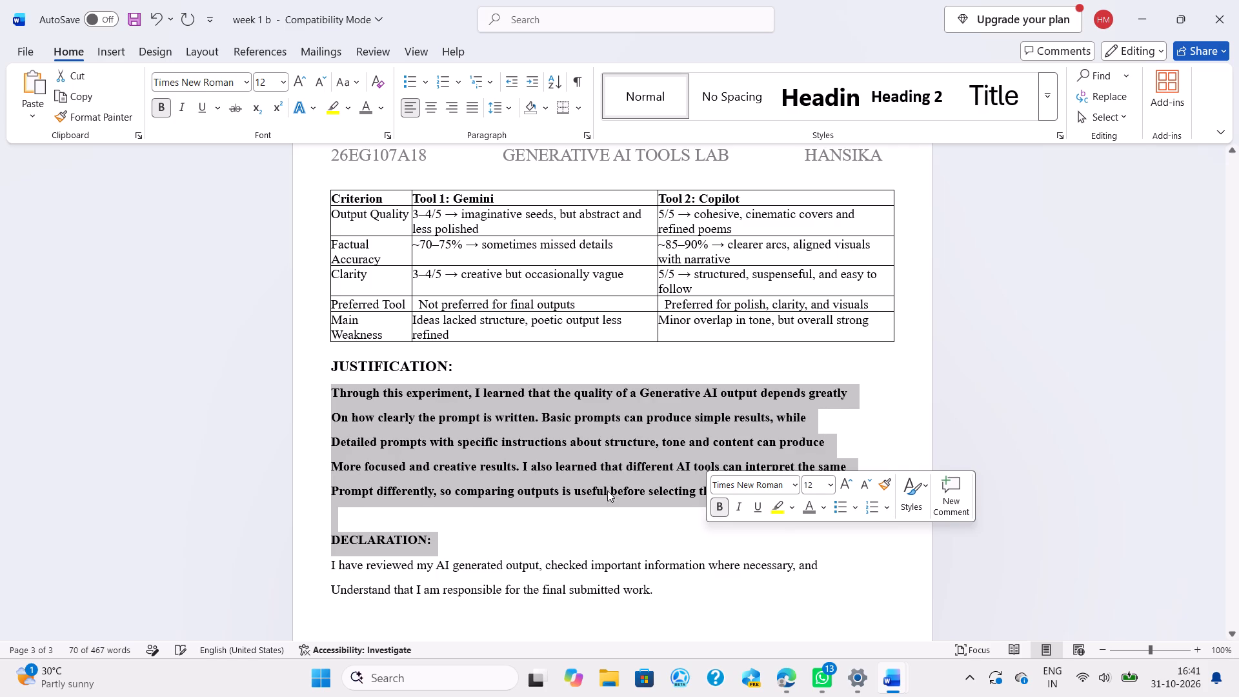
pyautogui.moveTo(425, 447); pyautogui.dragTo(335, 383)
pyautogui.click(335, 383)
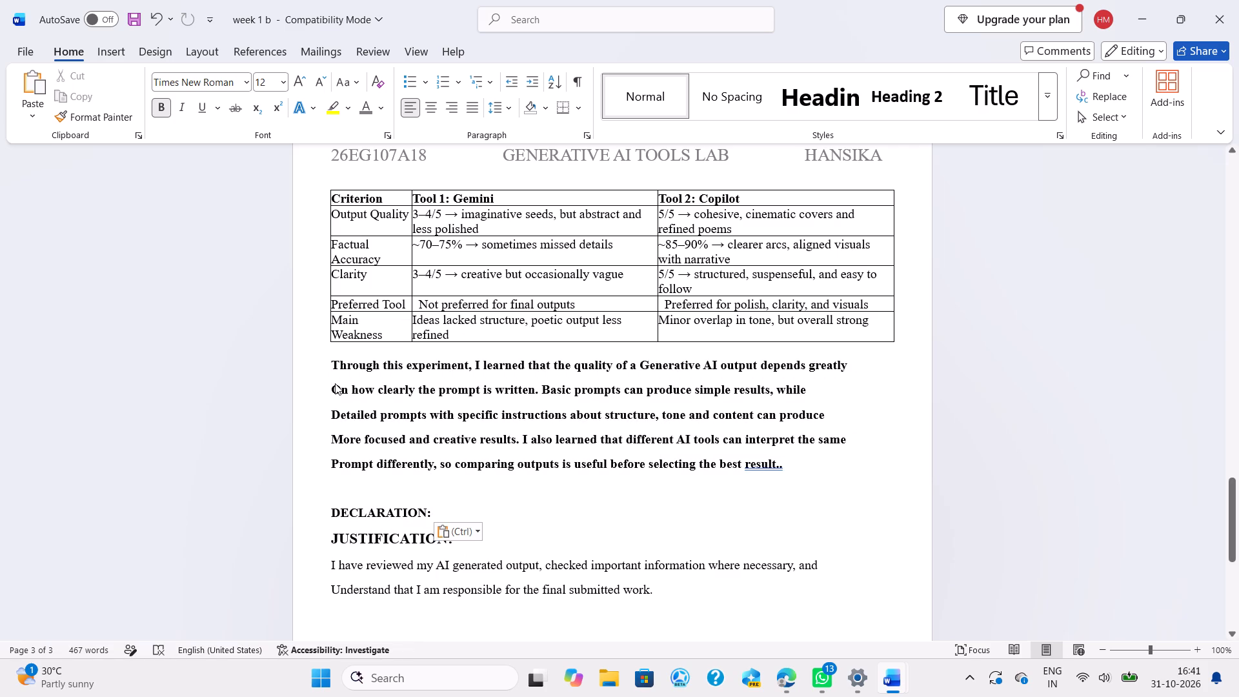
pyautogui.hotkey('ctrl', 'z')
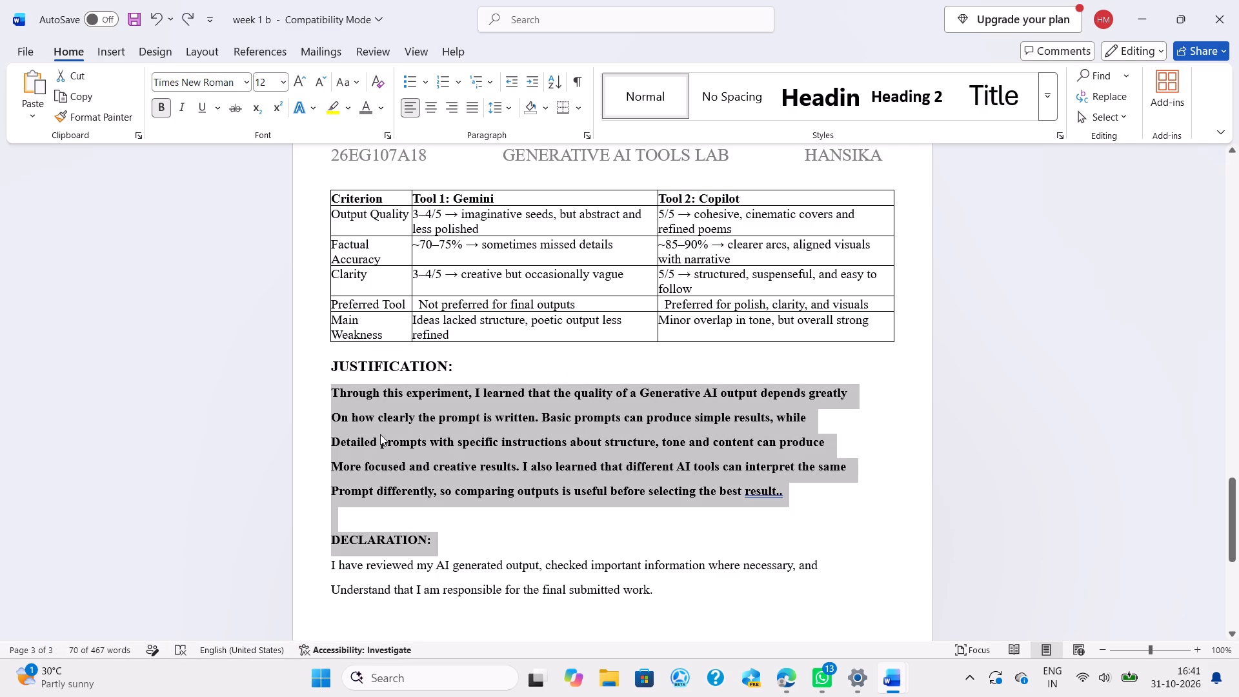
# Remove the bold from the five justification lines, from "Through this experiment" through "selecting the best result..".
pyautogui.click(380, 434)
pyautogui.moveTo(333, 392); pyautogui.dragTo(690, 536)
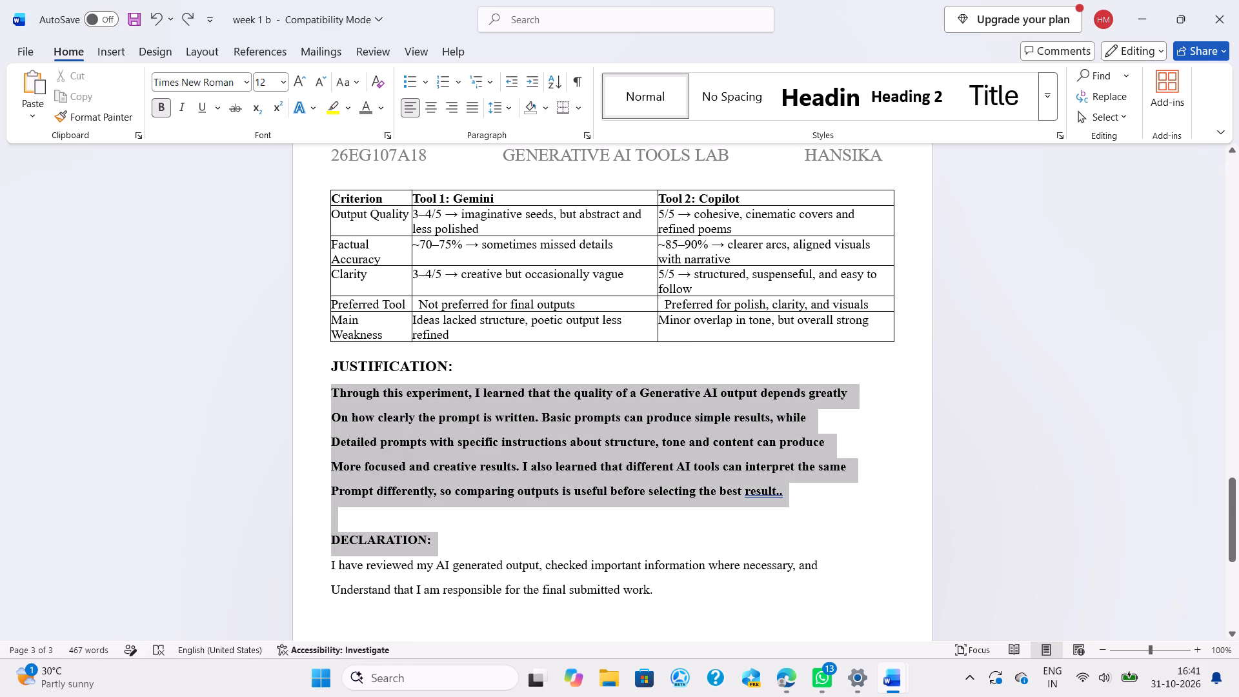
pyautogui.moveTo(690, 536); pyautogui.dragTo(842, 500)
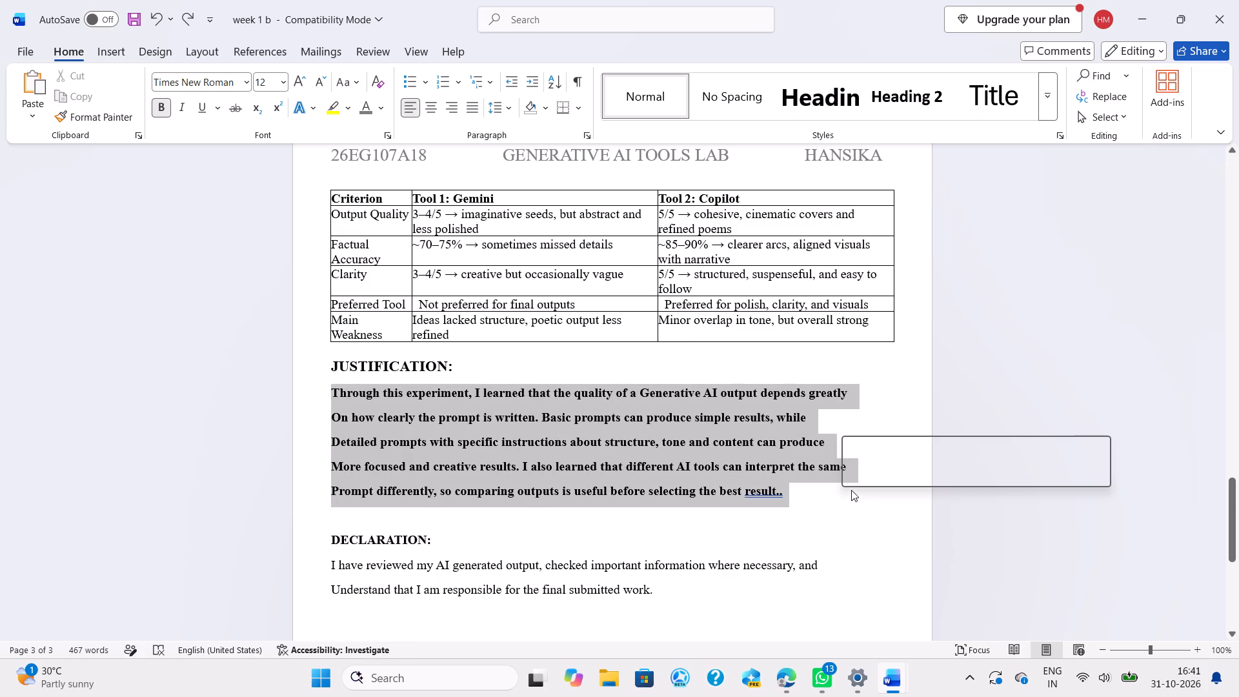
pyautogui.click(853, 478)
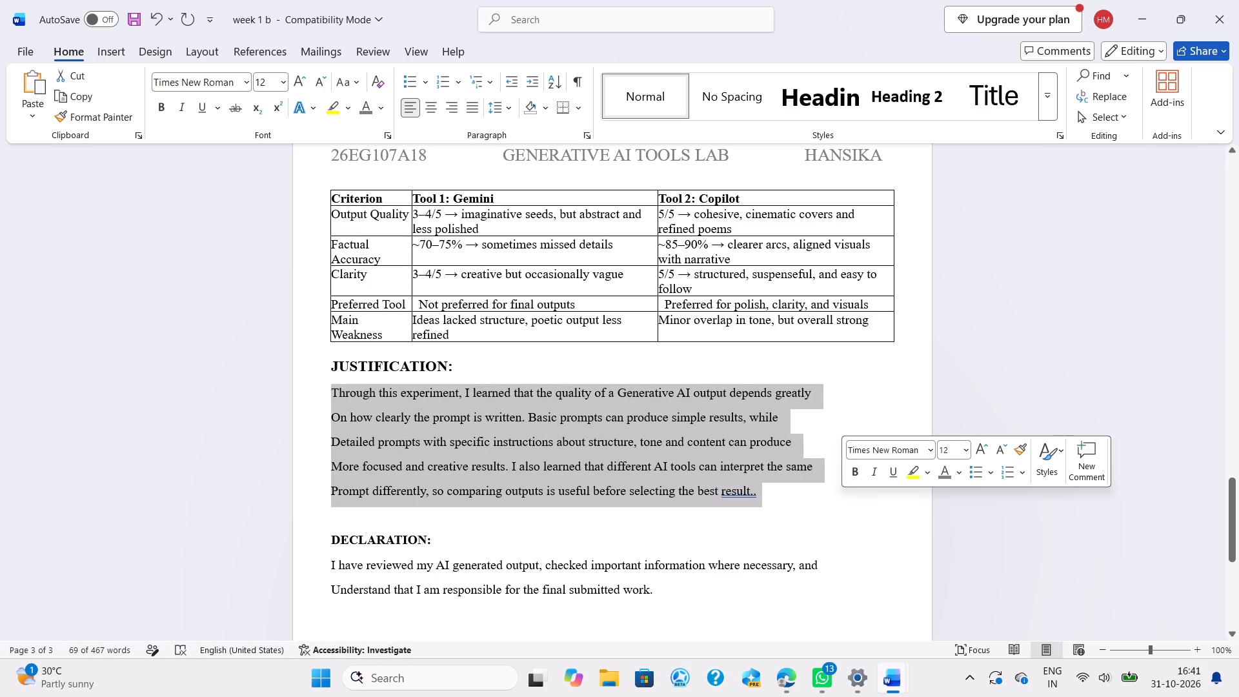
# Delete the blank line above "DECLARATION:" and join both declaration lines onto the heading's line, with a space after the colon.
pyautogui.click(332, 527)
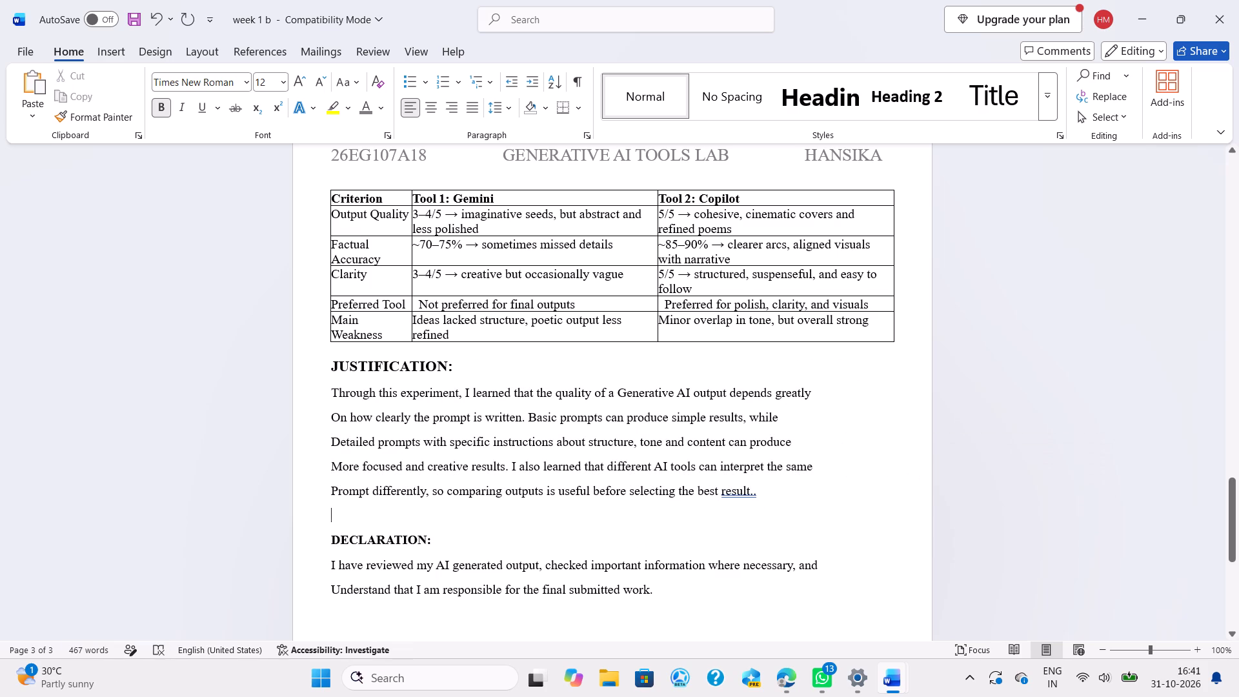
pyautogui.press('BackSpace')
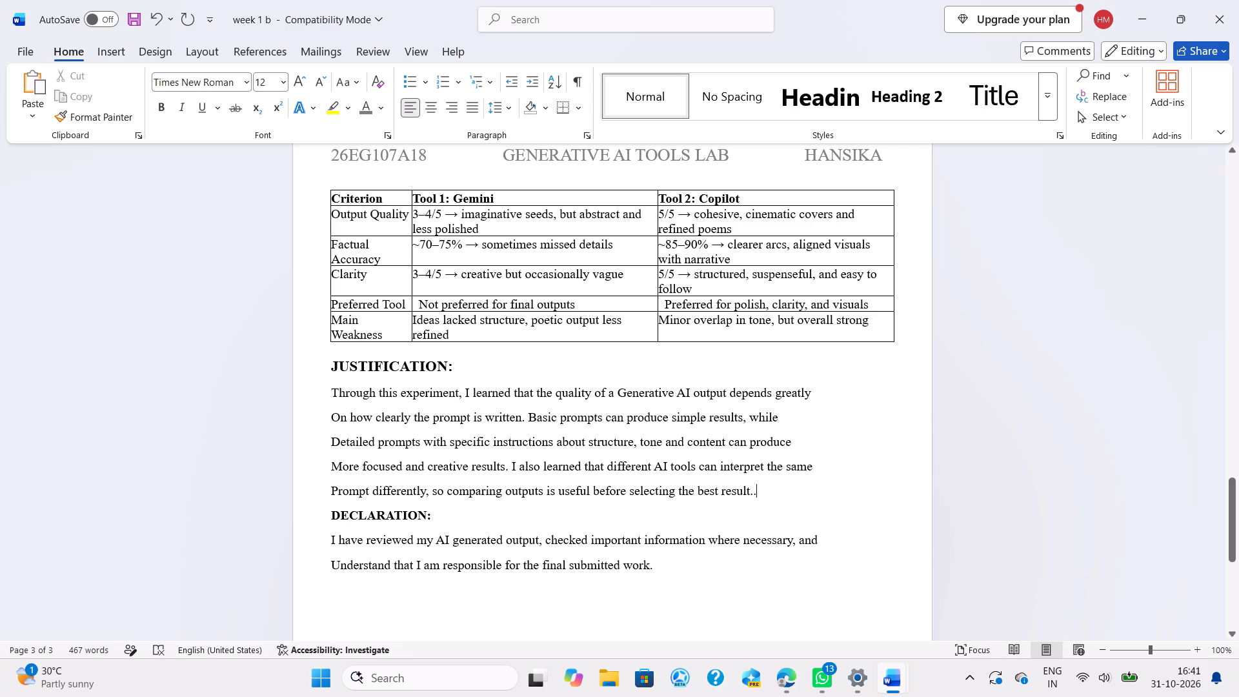
pyautogui.click(325, 542)
pyautogui.press('BackSpace')
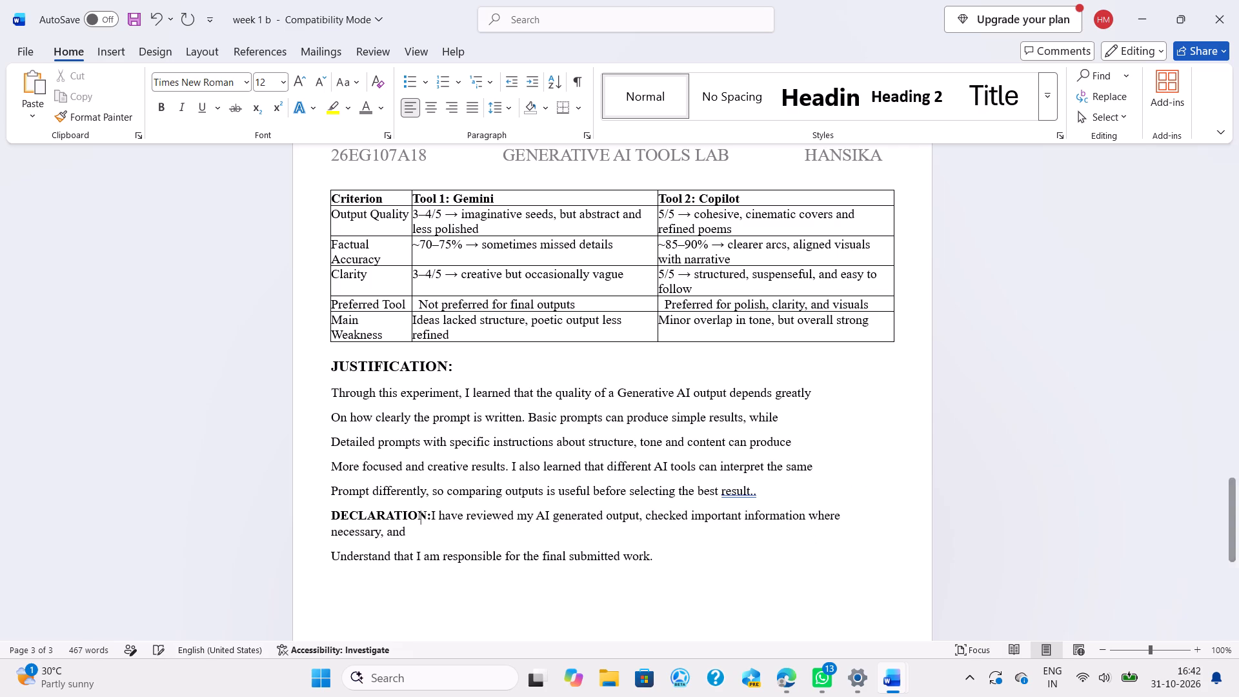
pyautogui.press('space')
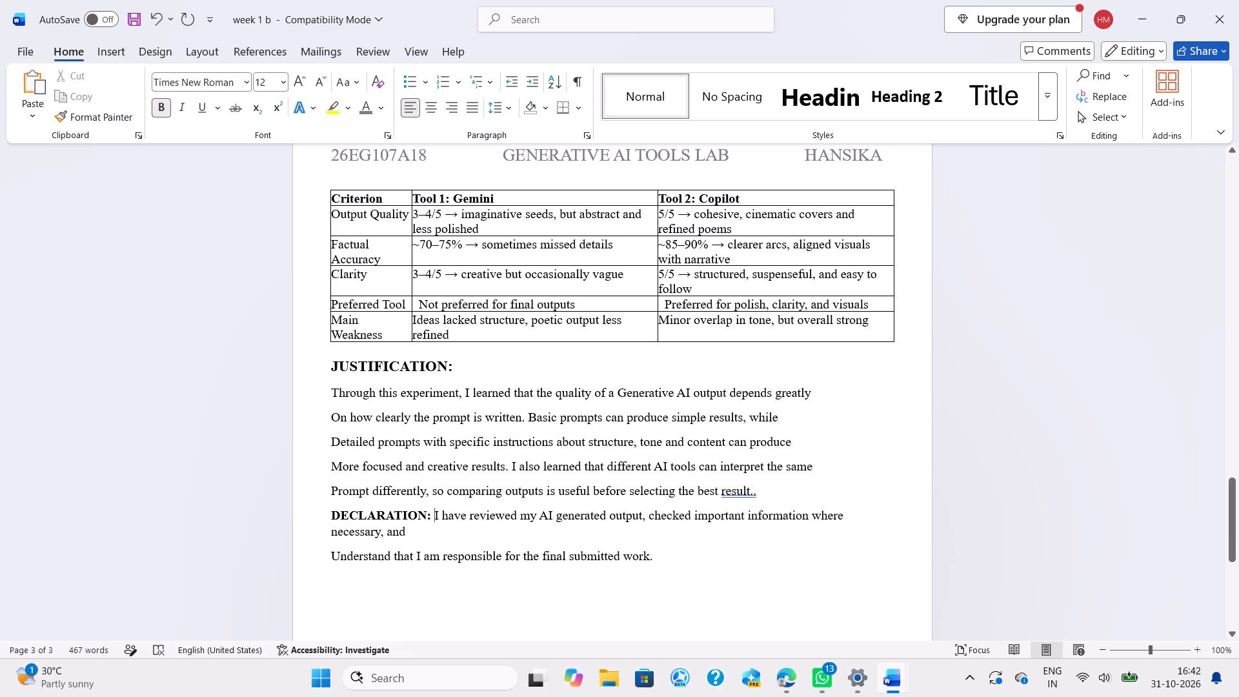
pyautogui.click(329, 553)
pyautogui.press('BackSpace')
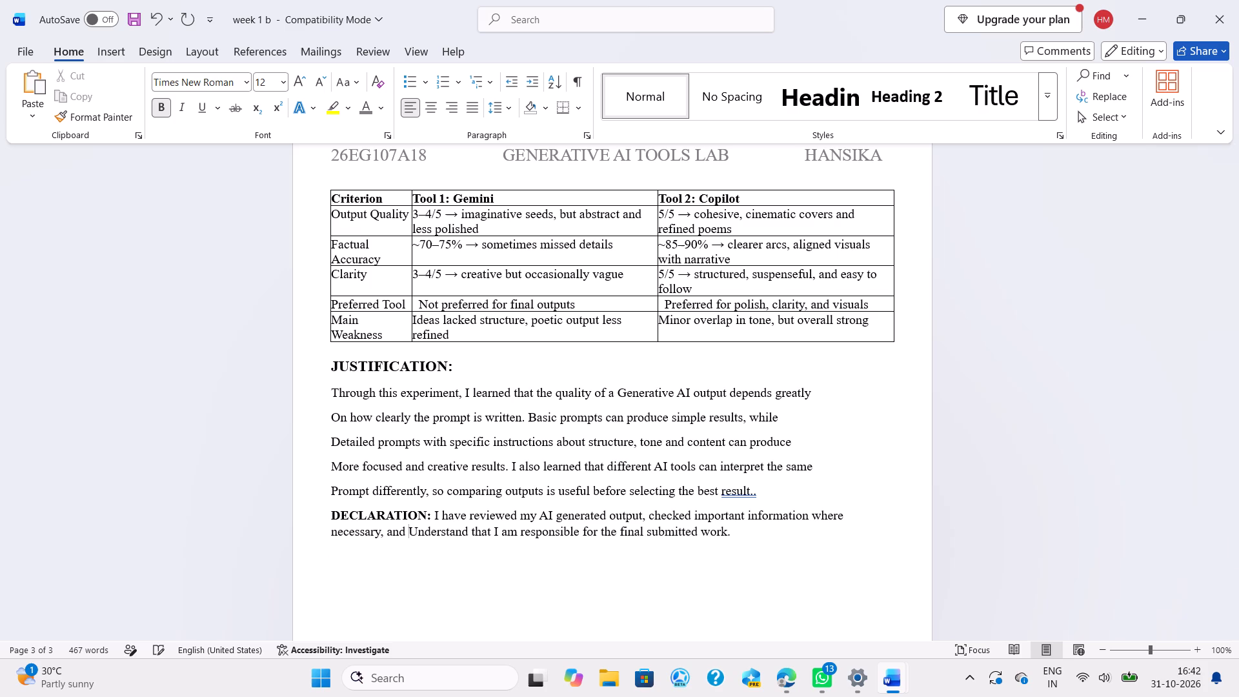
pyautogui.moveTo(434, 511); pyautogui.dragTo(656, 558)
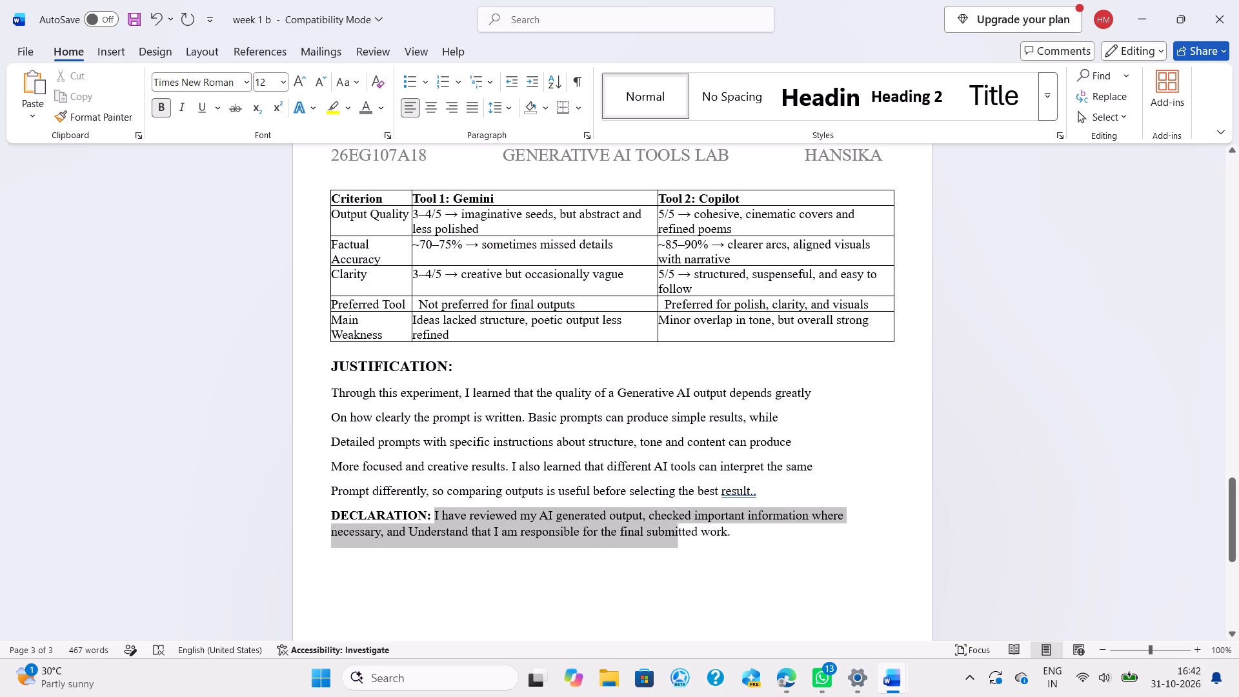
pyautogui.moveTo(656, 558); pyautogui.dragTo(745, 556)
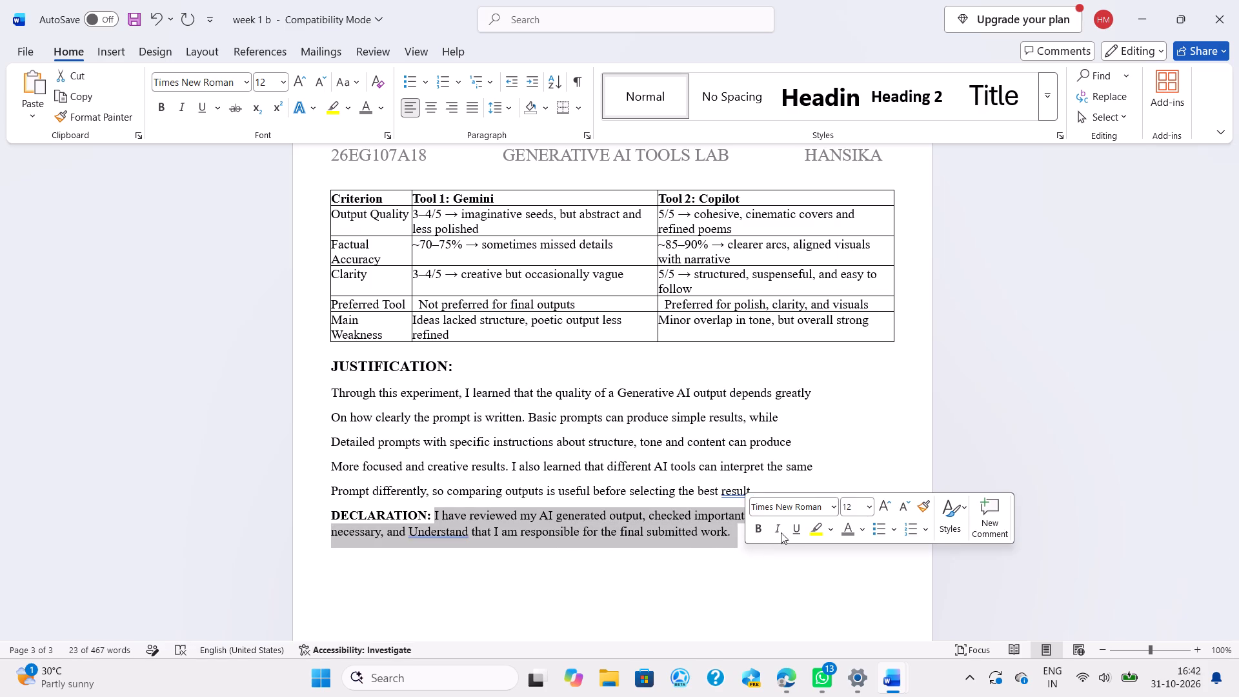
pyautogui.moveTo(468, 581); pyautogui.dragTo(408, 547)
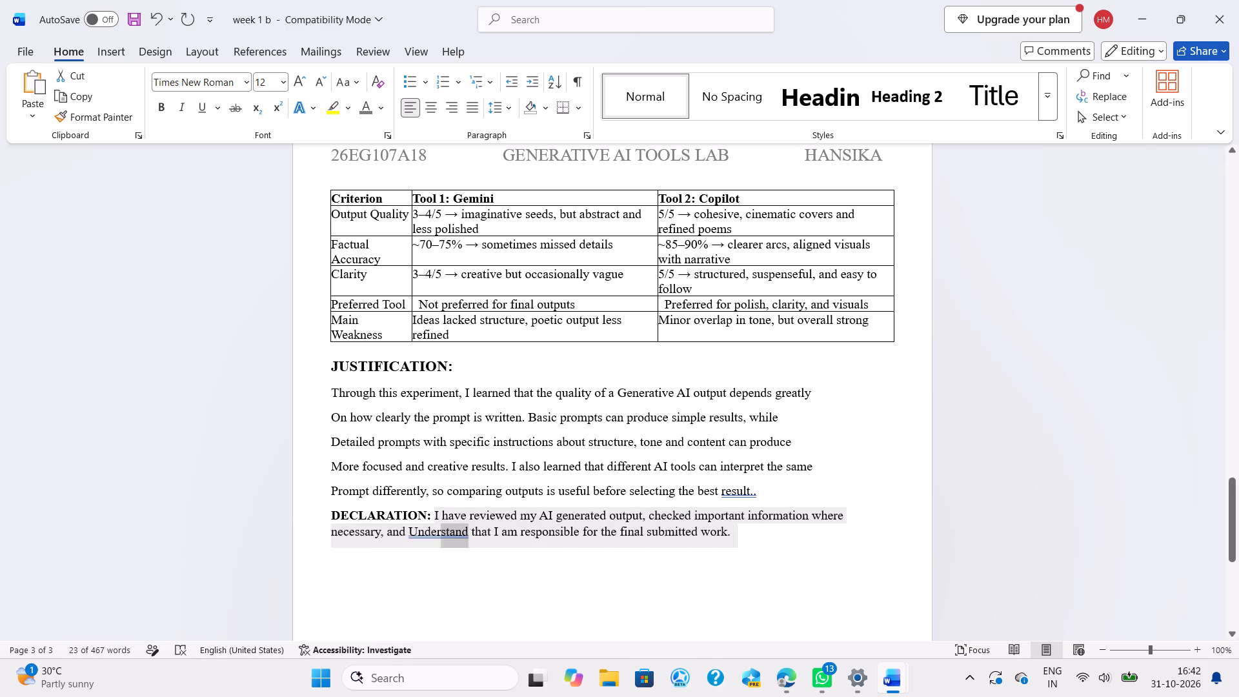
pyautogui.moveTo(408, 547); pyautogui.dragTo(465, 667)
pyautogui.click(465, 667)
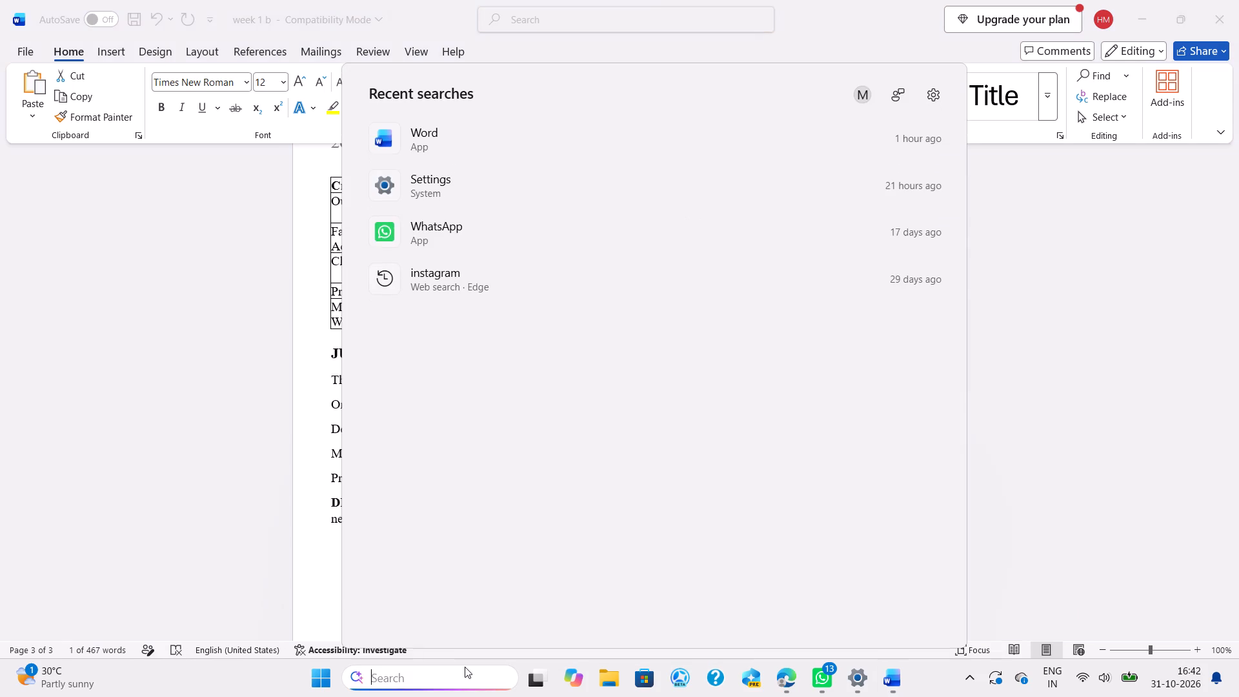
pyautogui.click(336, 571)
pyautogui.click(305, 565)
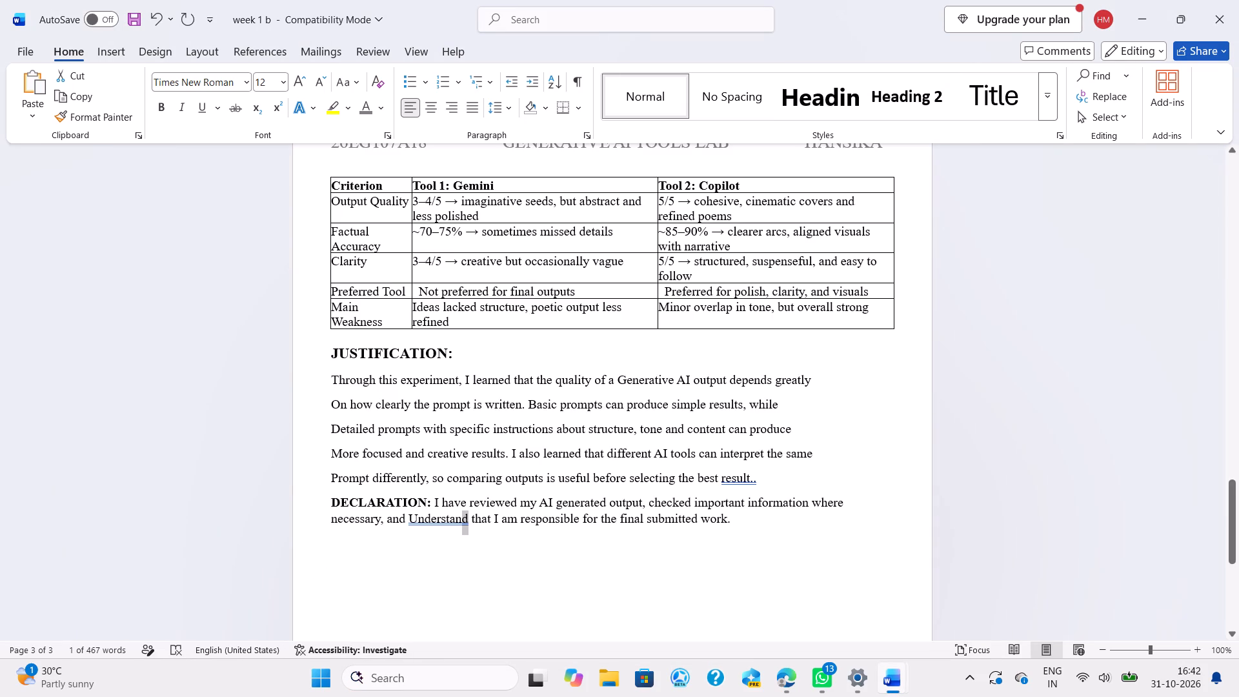
# Set the "DECLARATION:" heading to font size 14.
pyautogui.moveTo(331, 501); pyautogui.dragTo(430, 501)
pyautogui.click(556, 450)
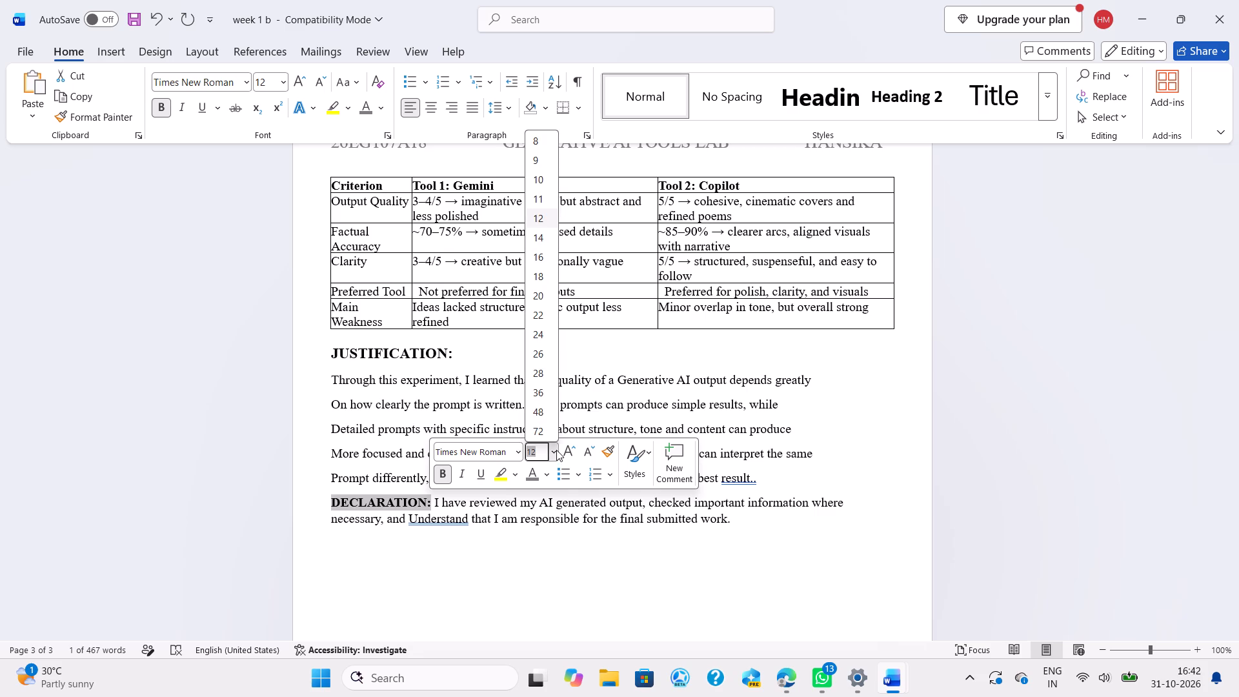
pyautogui.click(549, 236)
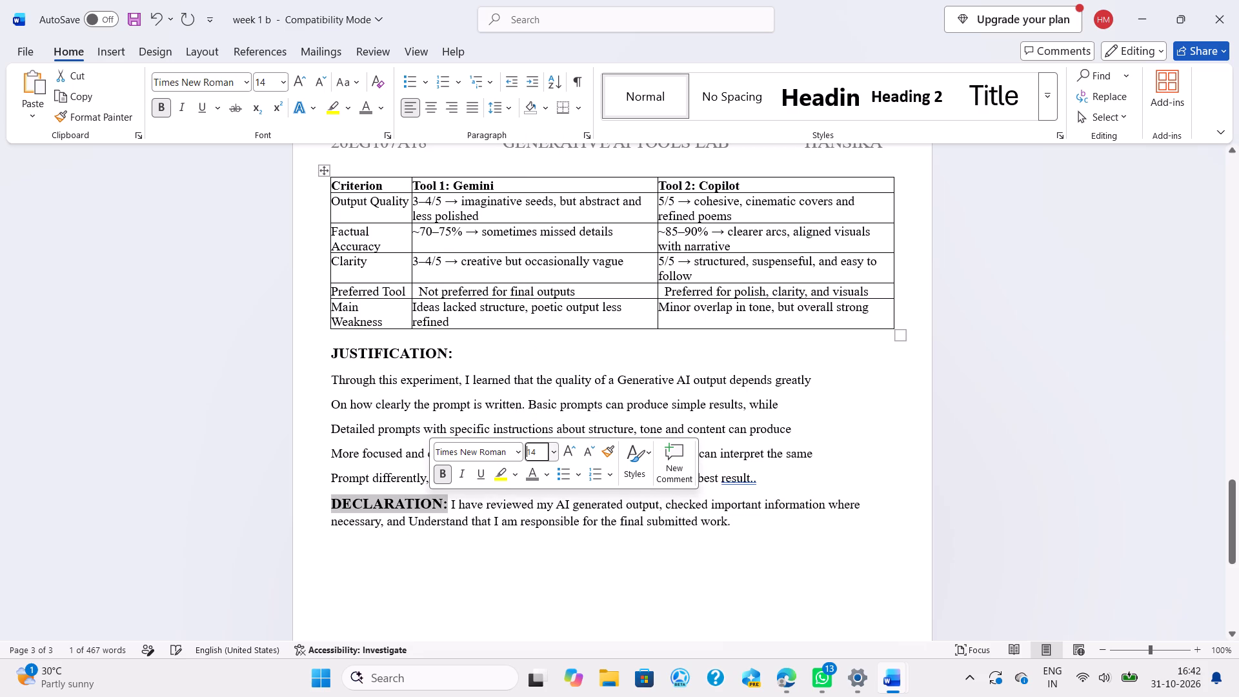
# Join the five justification lines into one continuous paragraph that starts directly after the "JUSTIFICATION:" heading on the same line.
pyautogui.click(333, 379)
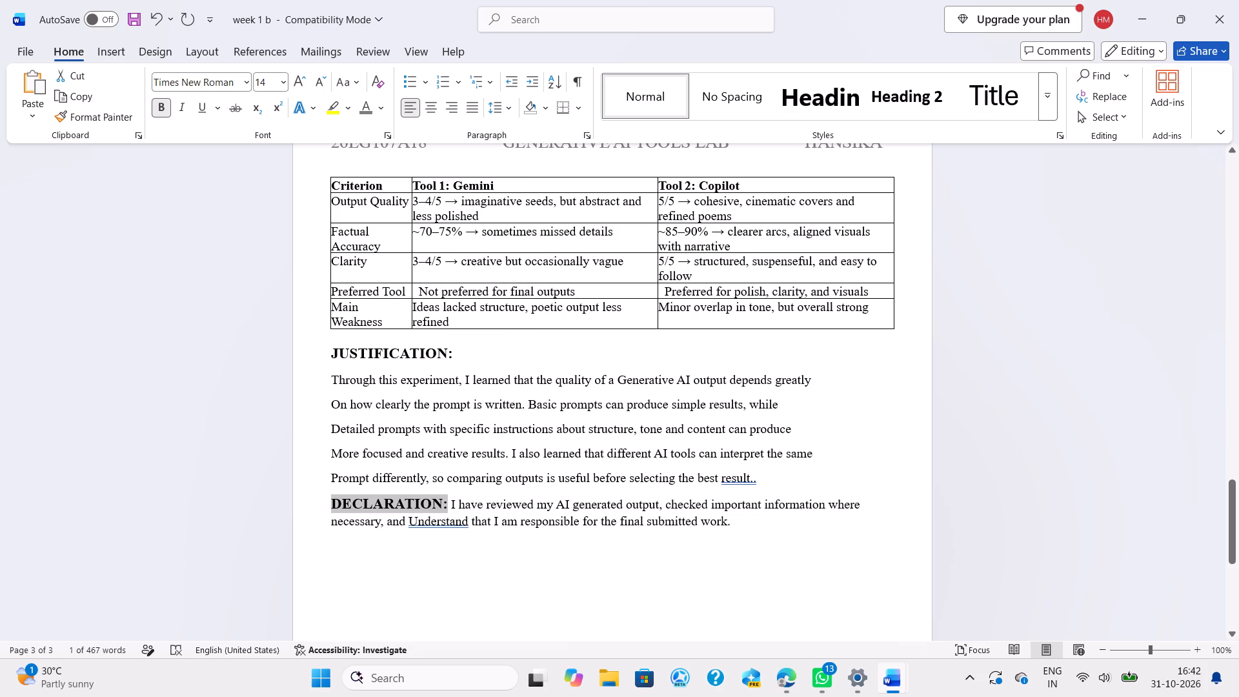
pyautogui.press('BackSpace')
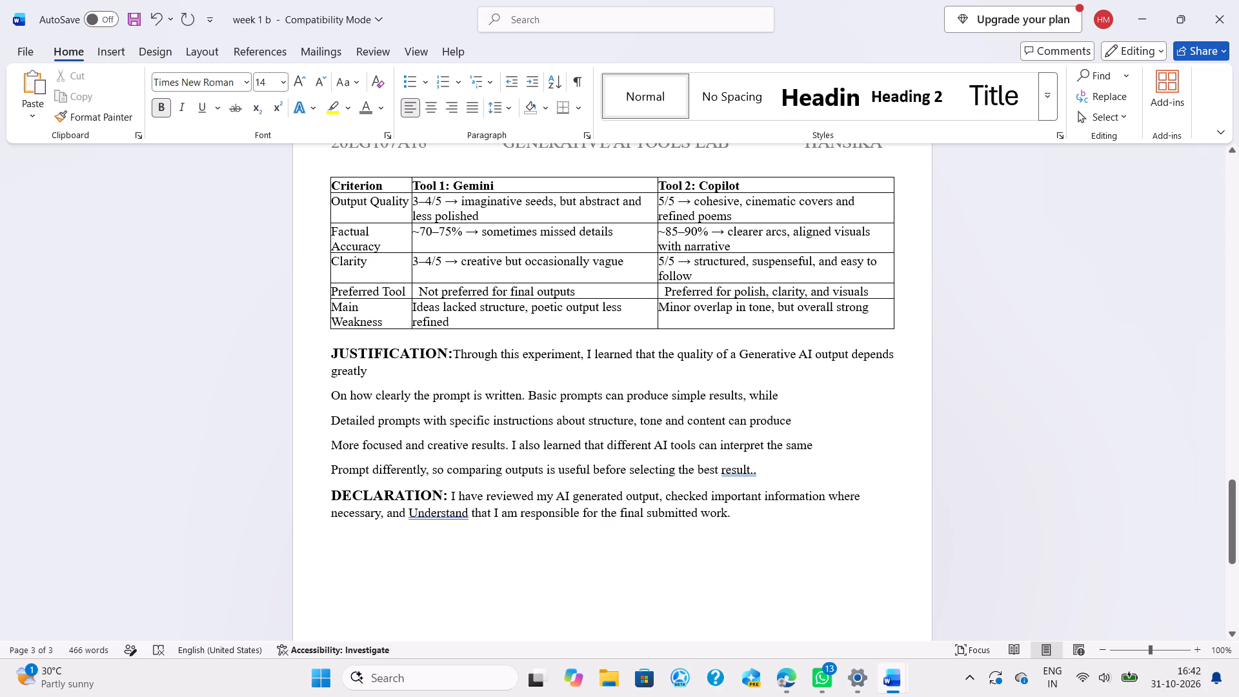
pyautogui.click(330, 396)
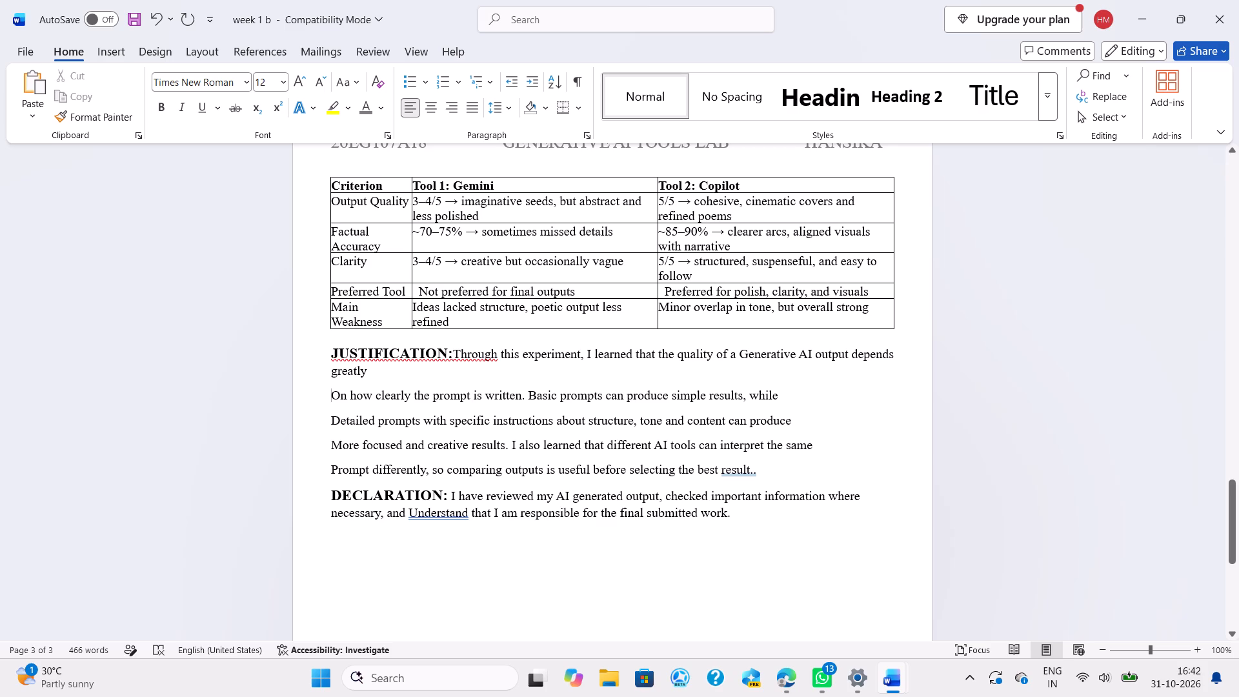
pyautogui.press('BackSpace')
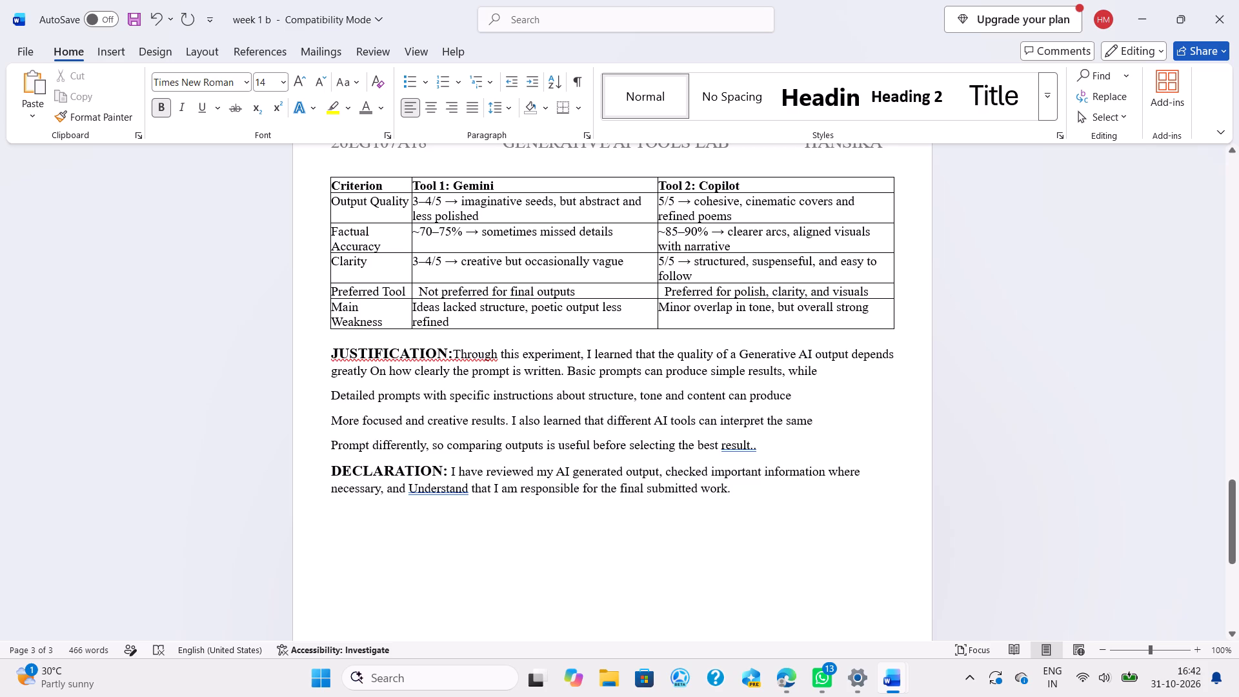
pyautogui.click(330, 394)
pyautogui.press('BackSpace')
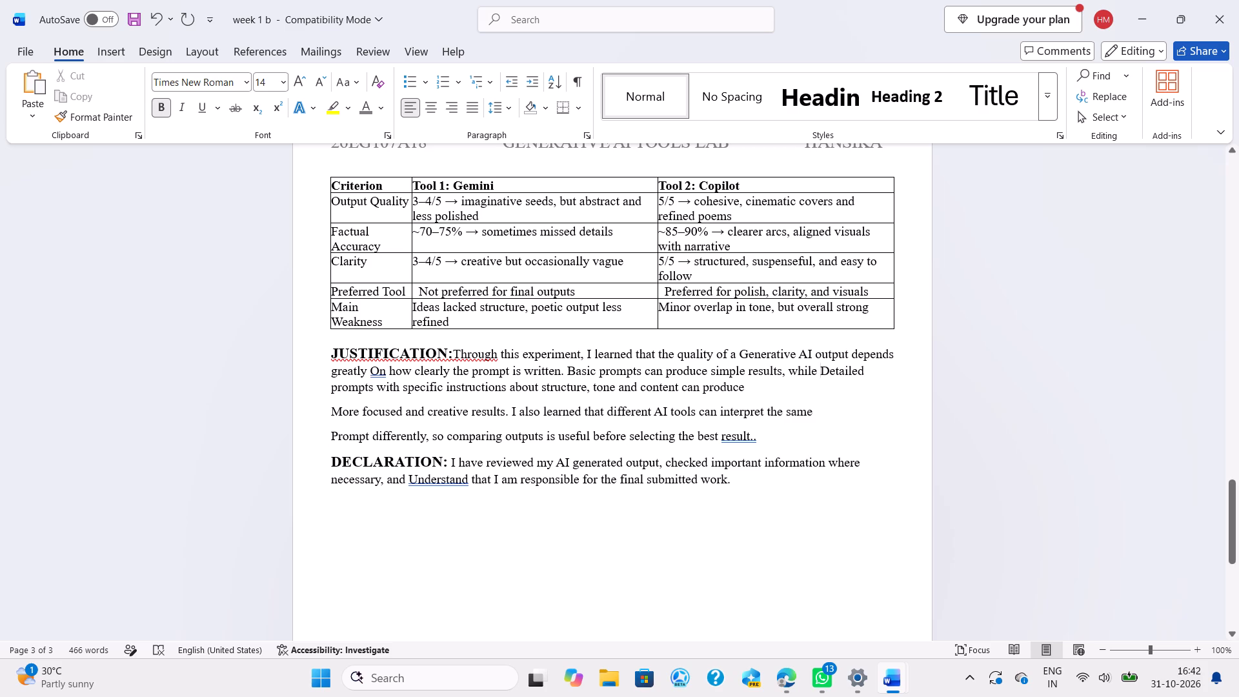
pyautogui.click(332, 412)
pyautogui.press('BackSpace')
pyautogui.press('Down')
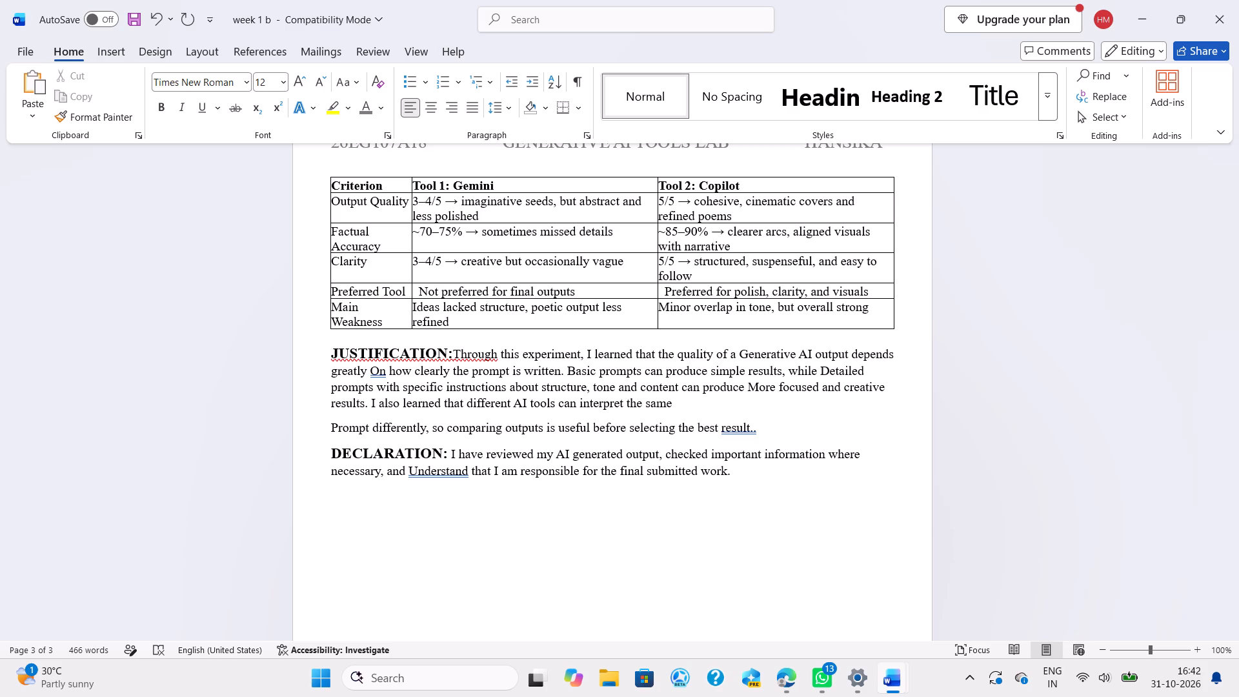
pyautogui.press('Down')
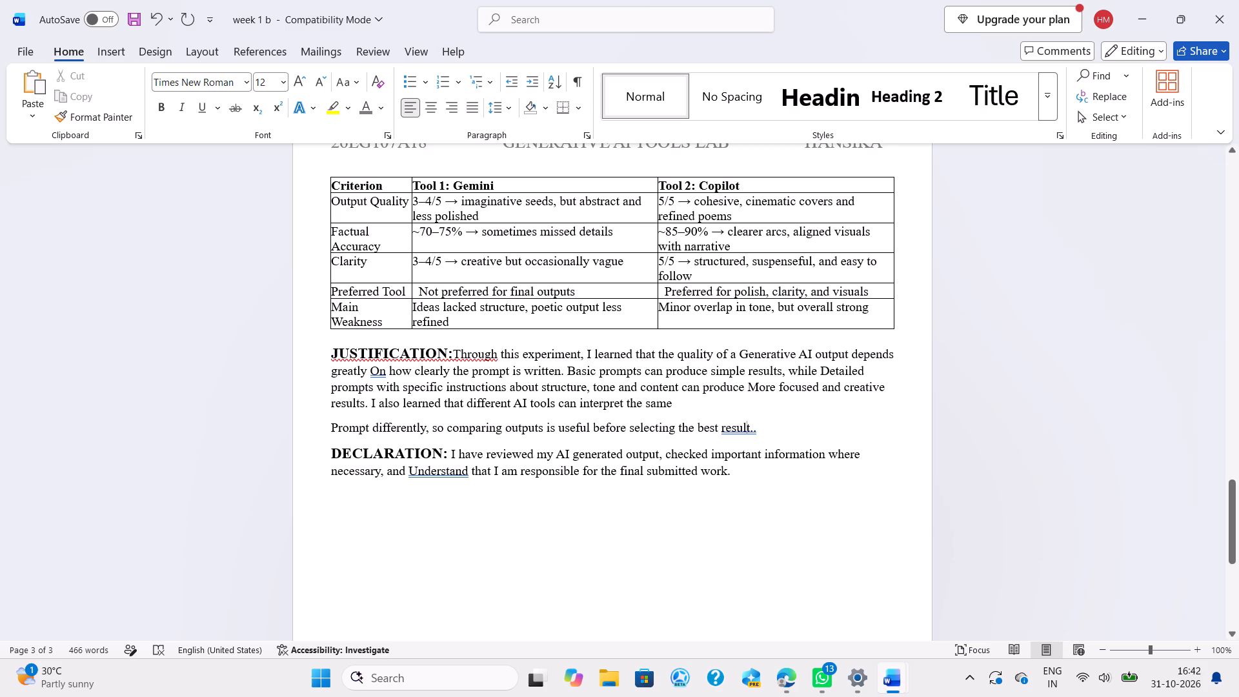
pyautogui.click(331, 425)
pyautogui.press('BackSpace')
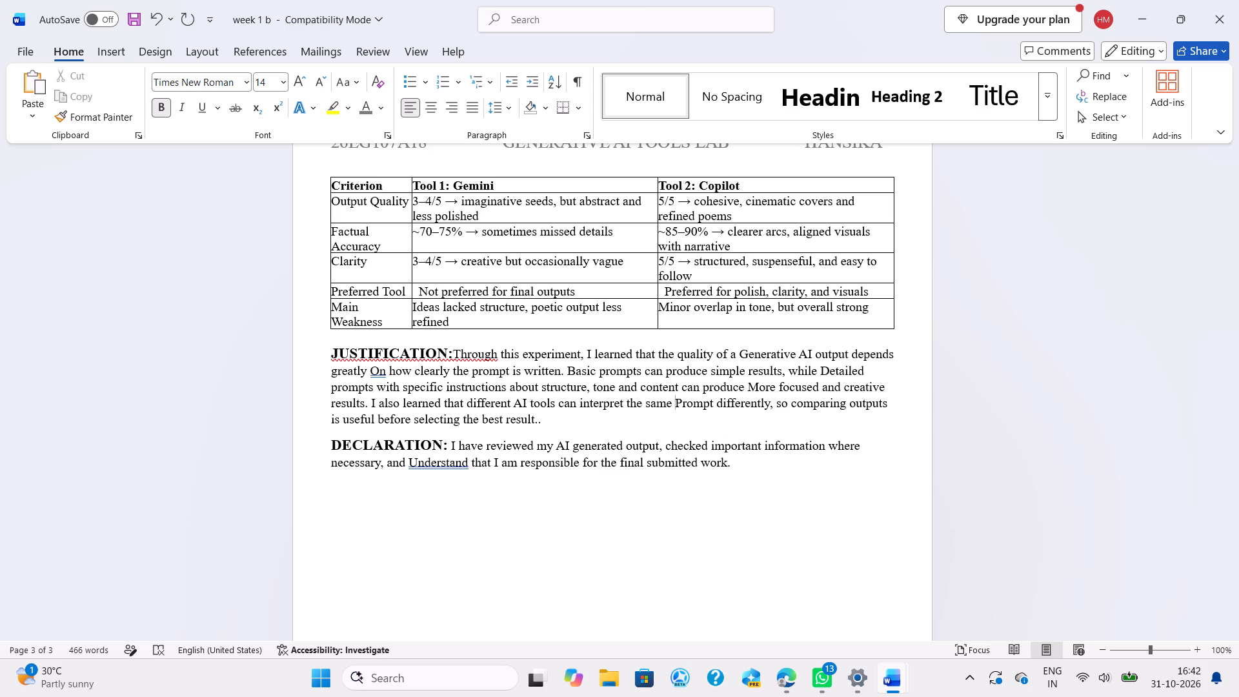
# Insert a space between the "JUSTIFICATION:" heading and the paragraph that follows it.
pyautogui.click(450, 355)
pyautogui.press('space')
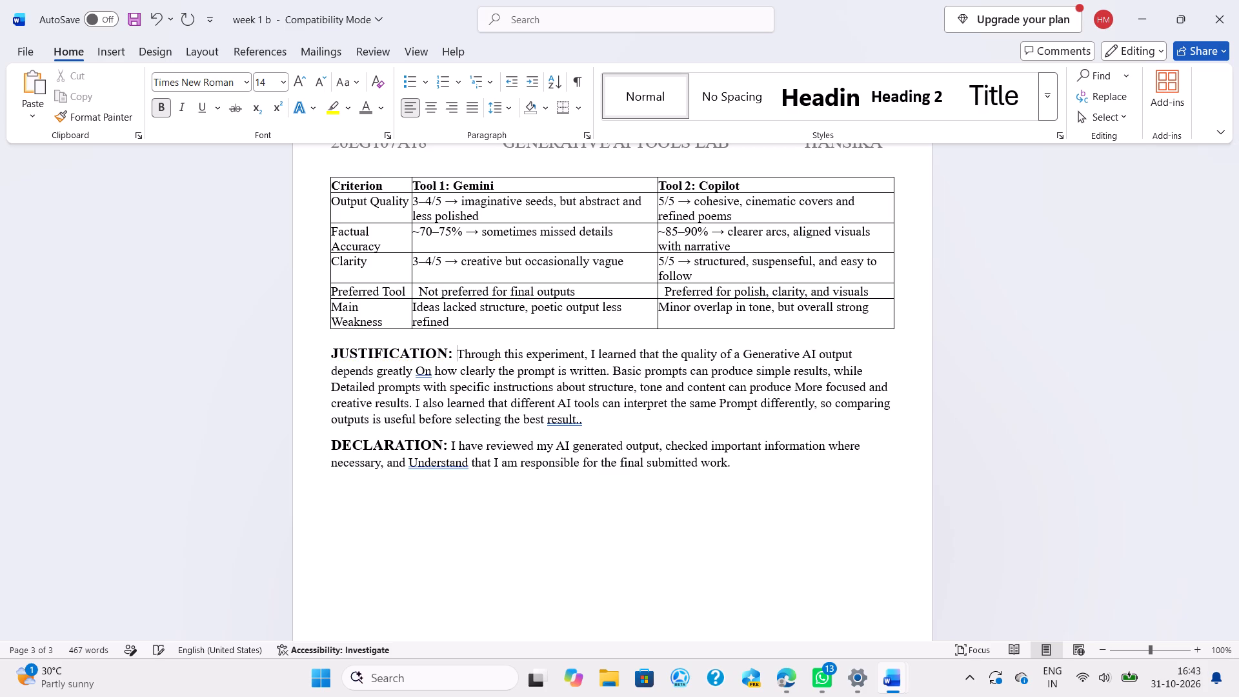
# Add a line reading "FACULTY SIGNATURE:" and, after a wide gap, "STUDENT SIGNATURE:" below the declaration, leaving one blank line between.
pyautogui.scroll(-1, 607, 569)
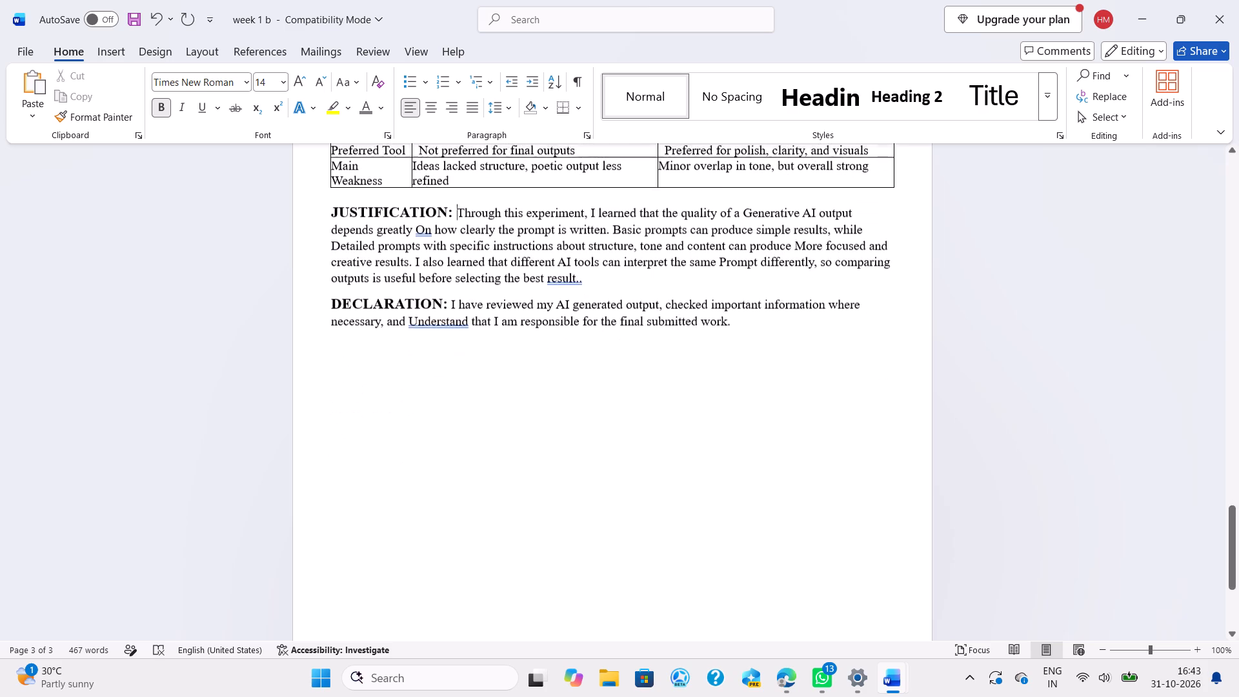
pyautogui.scroll(-1, 607, 569)
pyautogui.click(761, 317)
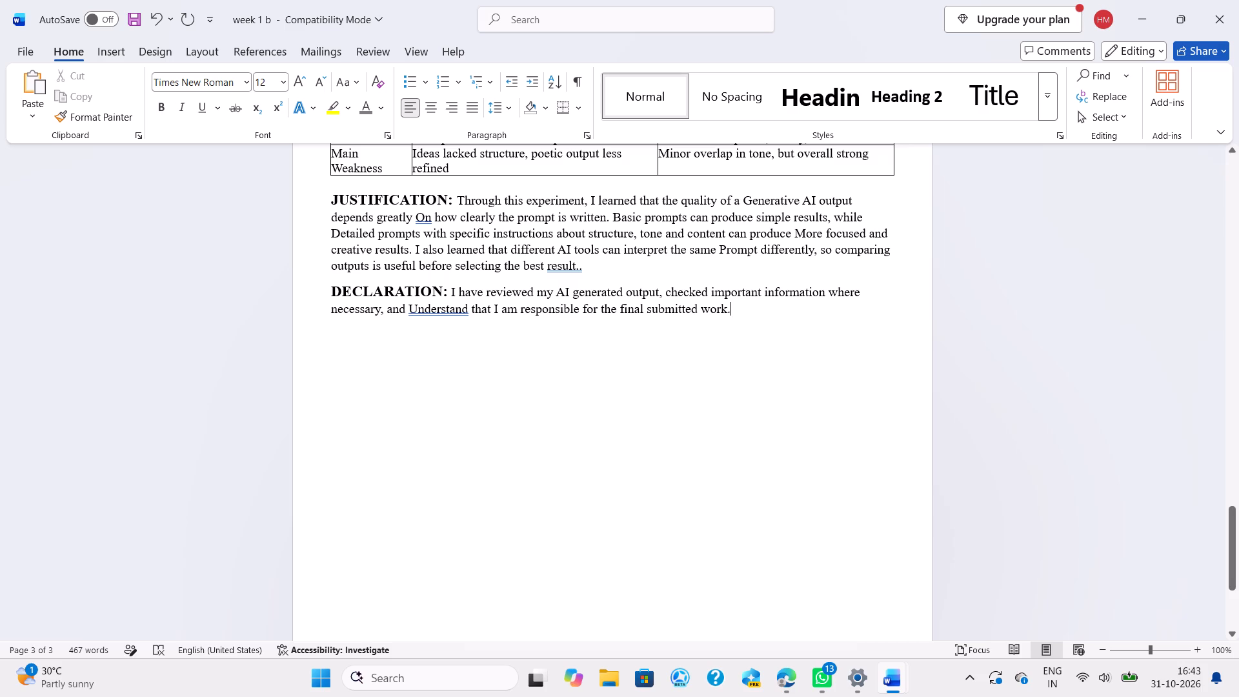
pyautogui.press('Return')
pyautogui.press('Return')
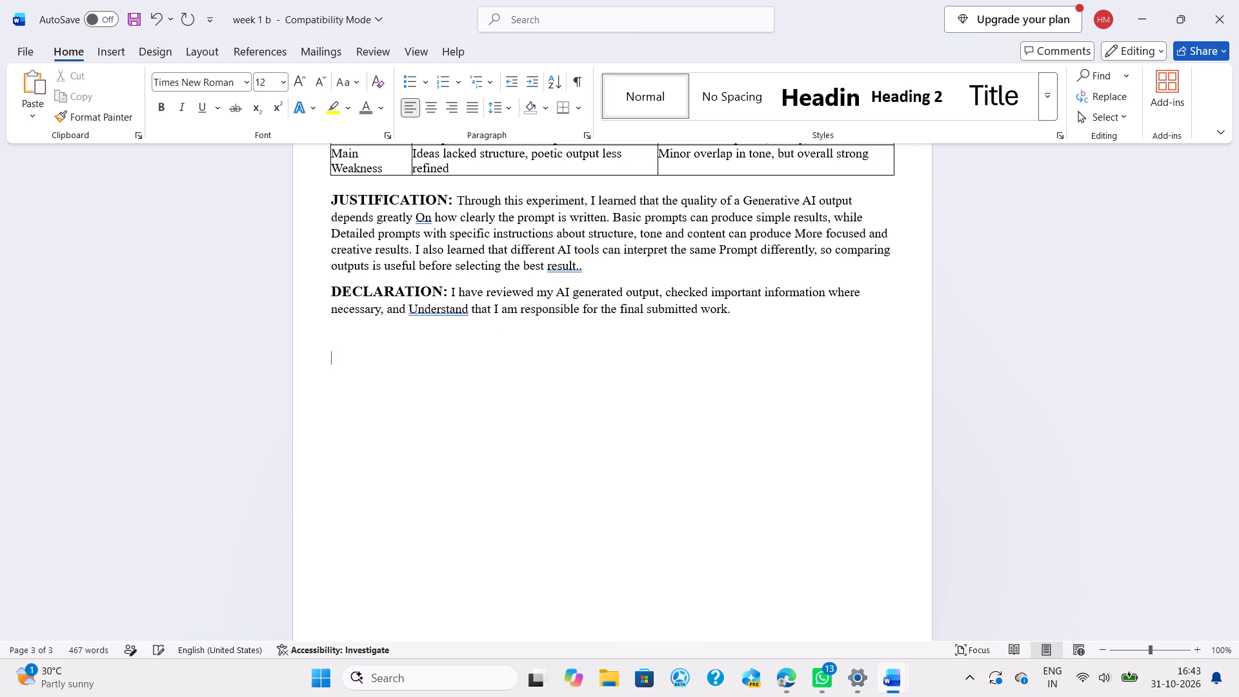
pyautogui.write('FACULTY SI')
pyautogui.write('GNATURE')
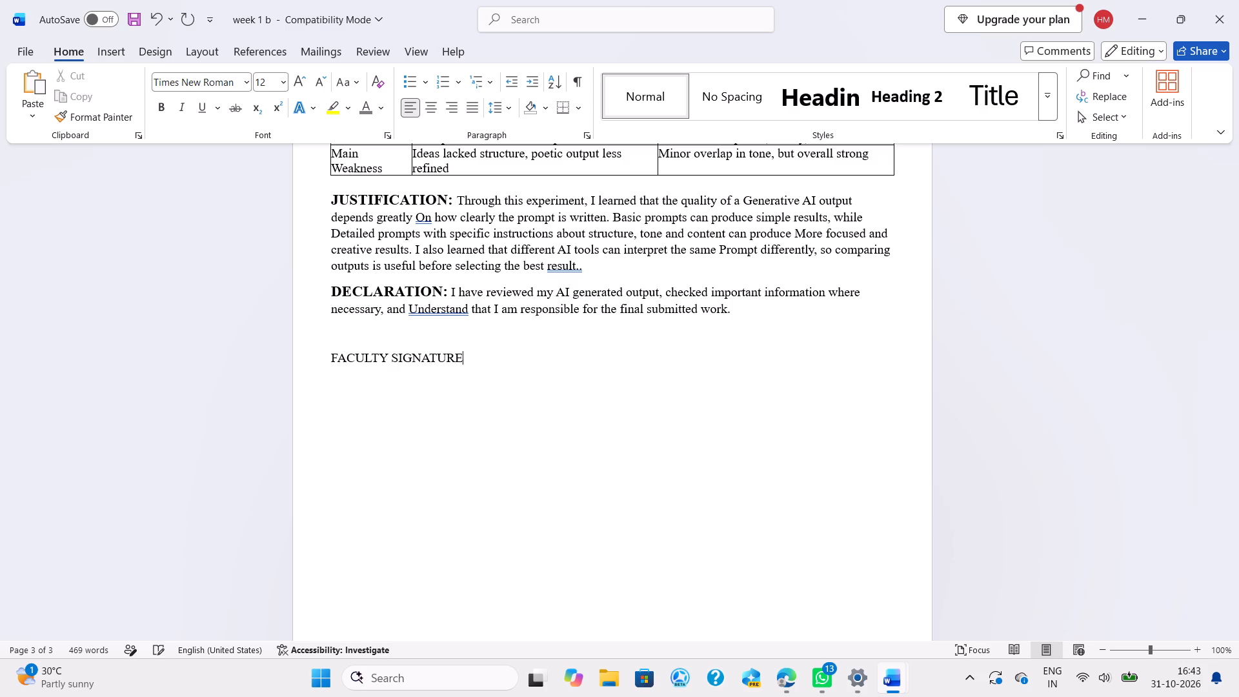
pyautogui.write(':')
pyautogui.press('space')
pyautogui.write('STUDENT')
pyautogui.press('space')
pyautogui.write('SIGNATURE')
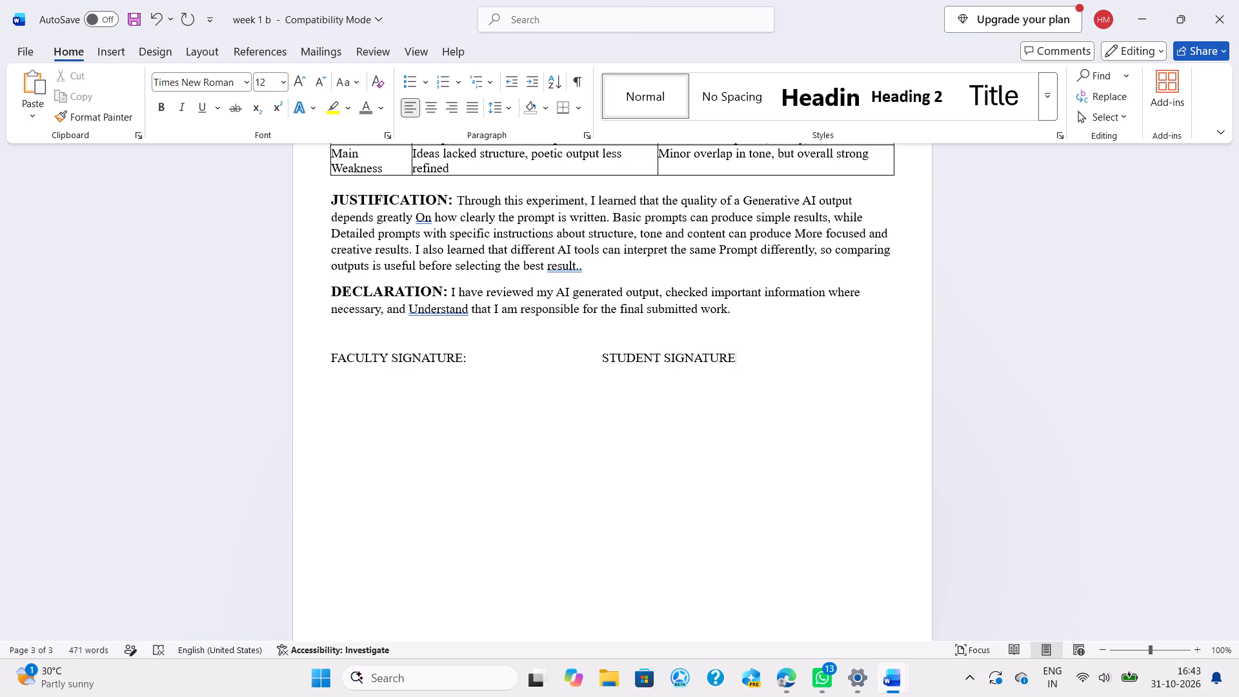
pyautogui.hotkey('shift', ':')
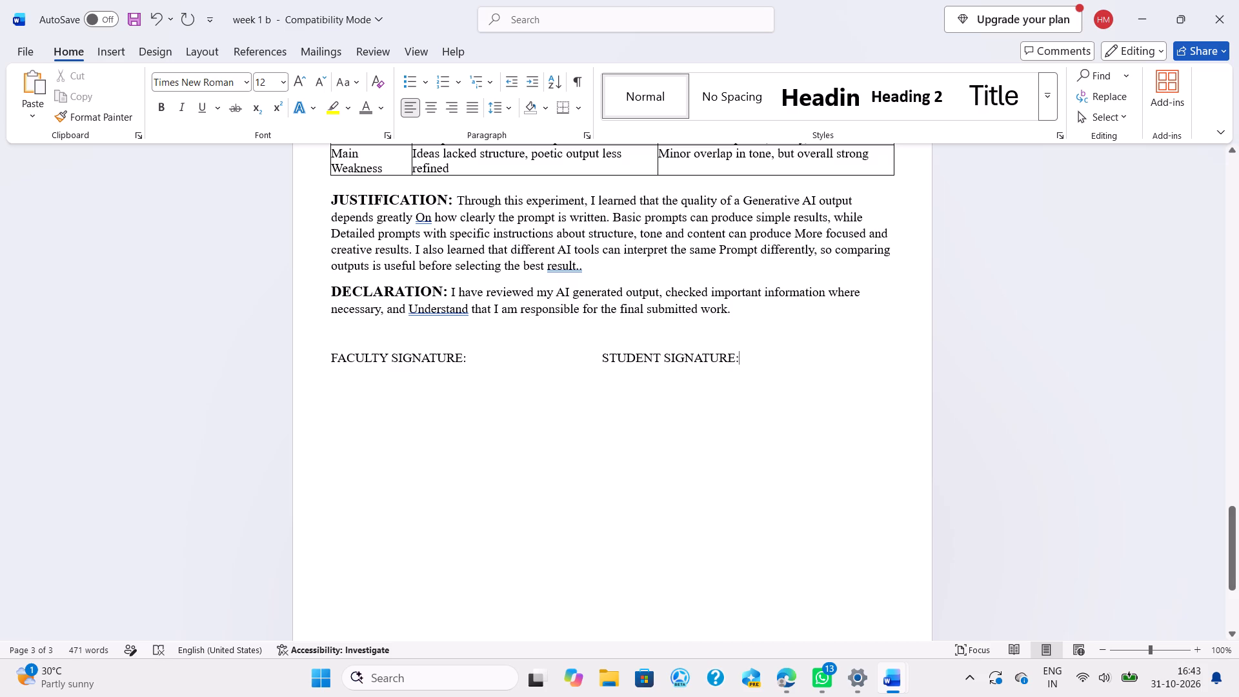
# Format the whole signature line in bold at font size 14.
pyautogui.moveTo(330, 355); pyautogui.dragTo(710, 373)
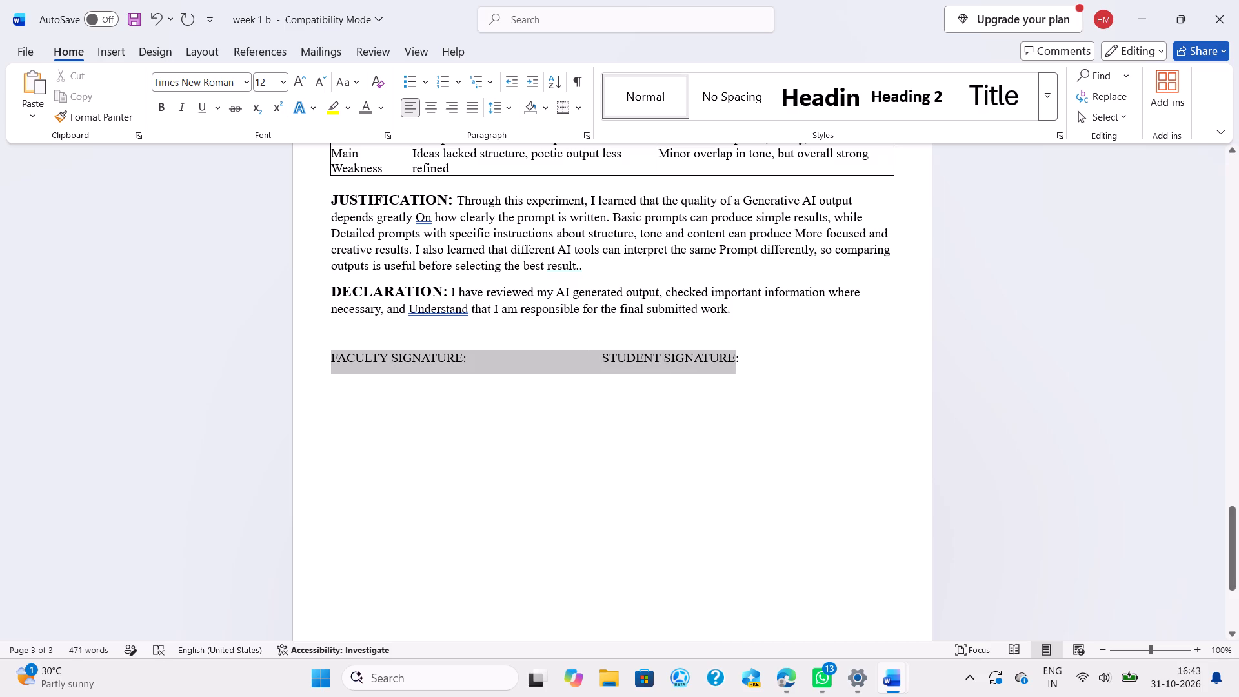
pyautogui.moveTo(710, 373); pyautogui.dragTo(791, 367)
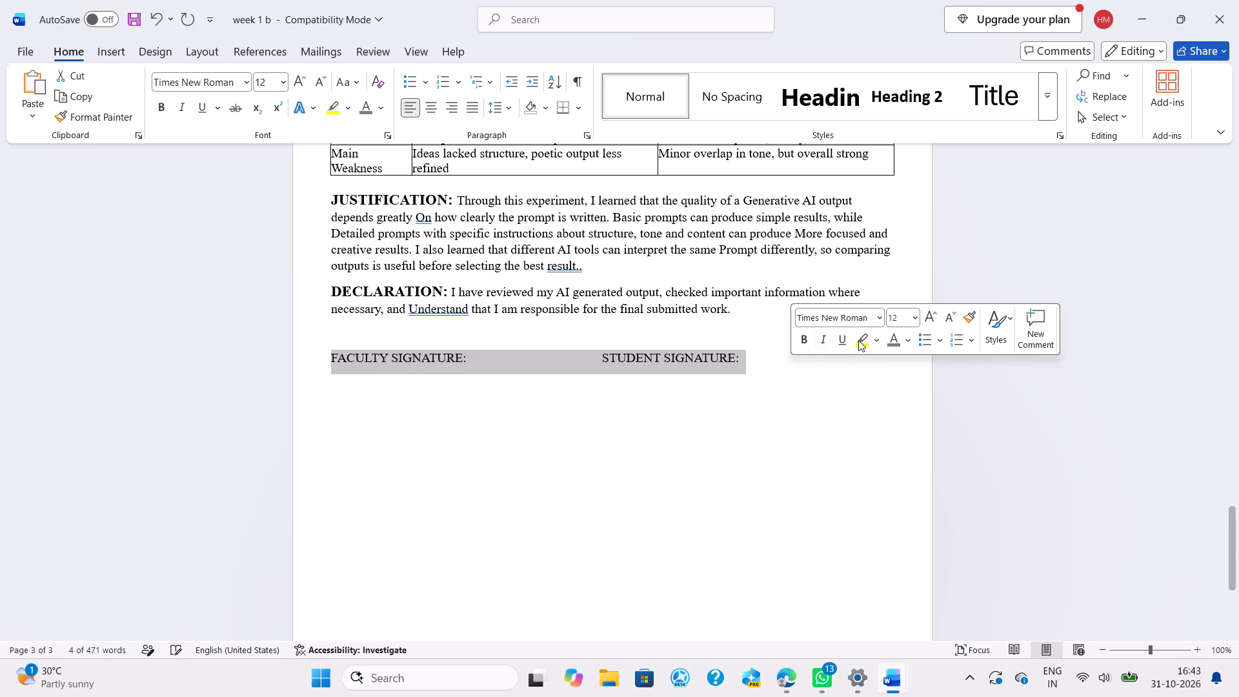
pyautogui.click(916, 319)
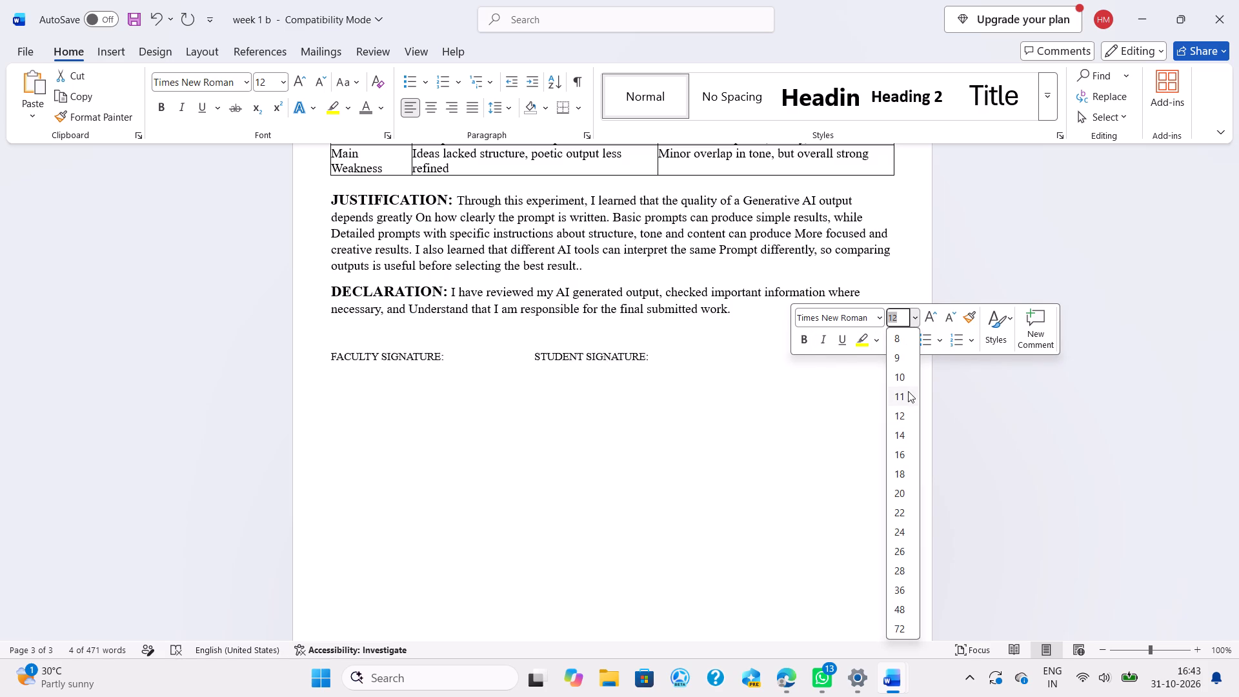
pyautogui.click(901, 436)
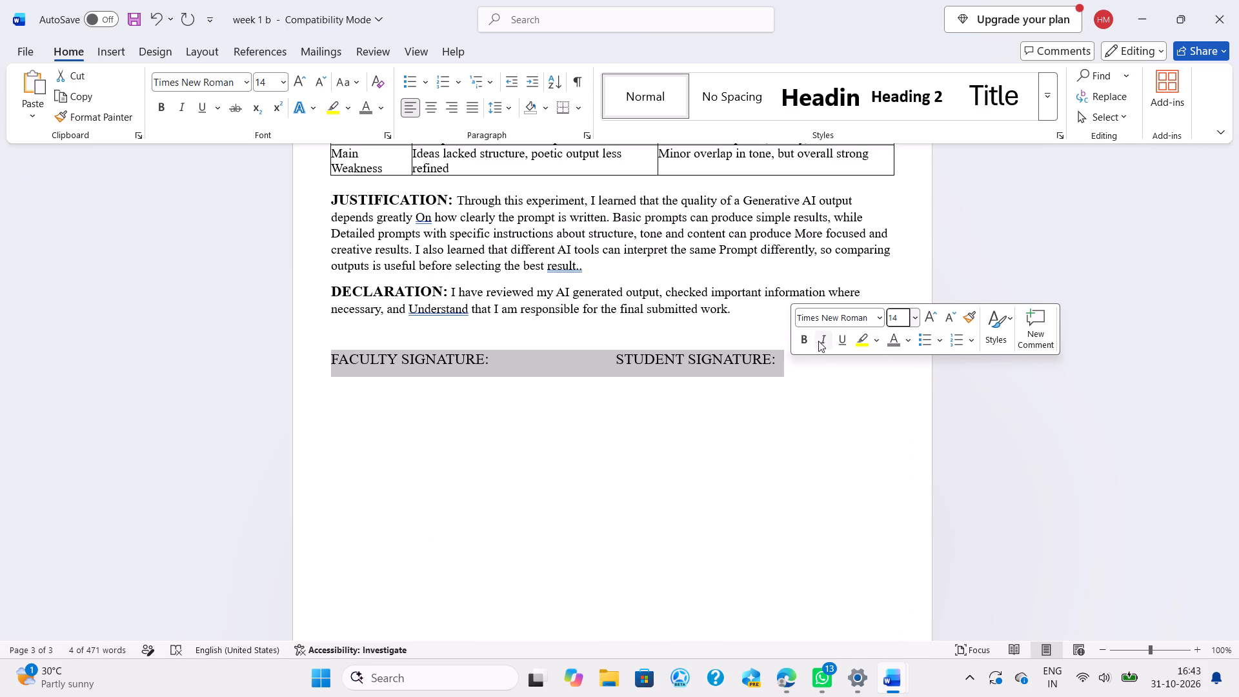
pyautogui.click(809, 338)
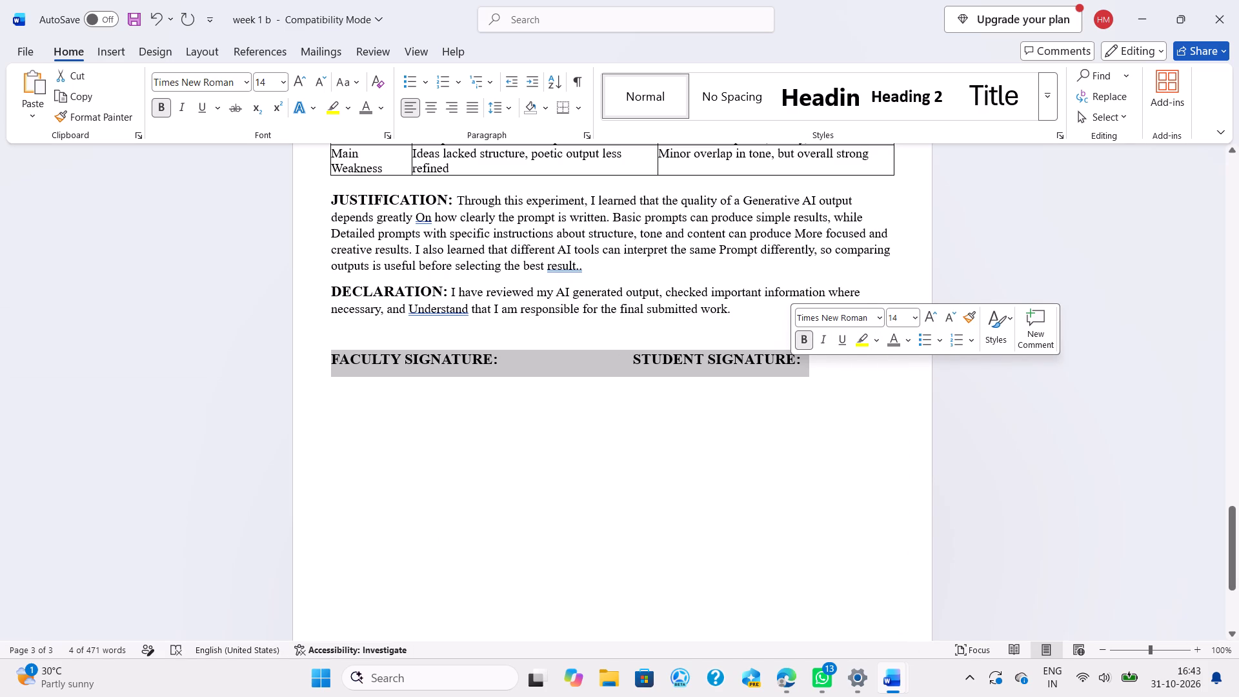
pyautogui.click(689, 430)
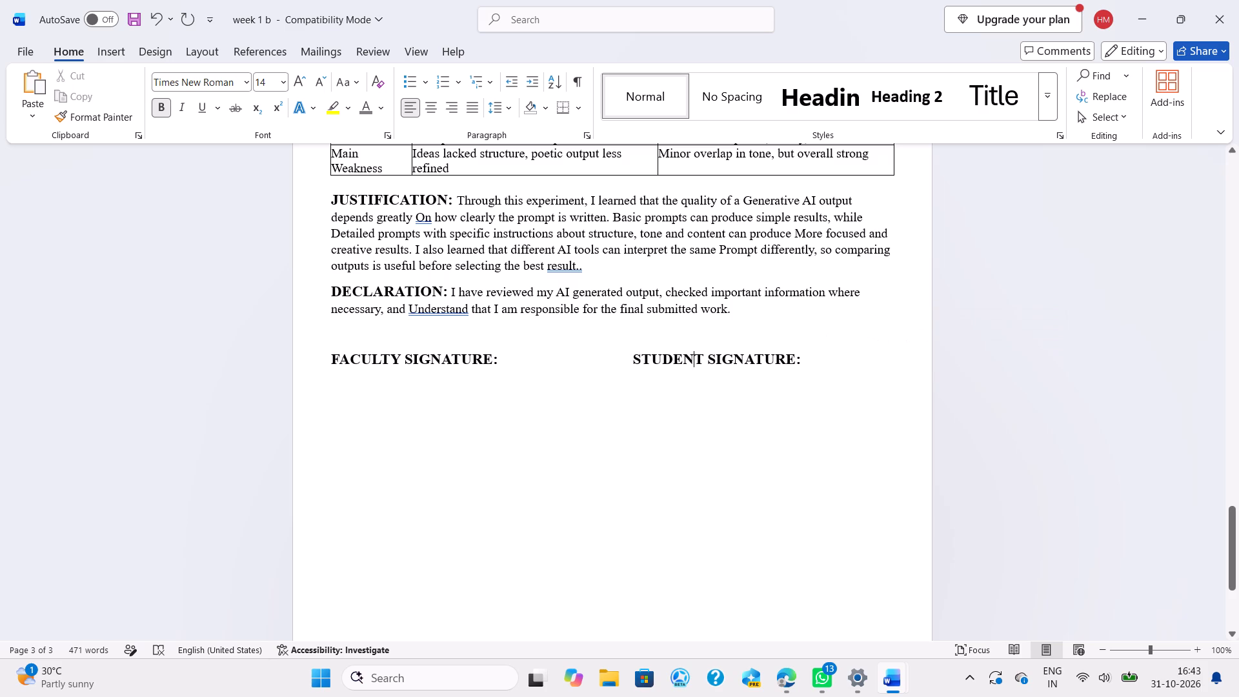
# Widen the gap between "FACULTY SIGNATURE:" and "STUDENT SIGNATURE:" with a few extra spaces.
pyautogui.click(580, 358)
pyautogui.press('space')
pyautogui.press('space')
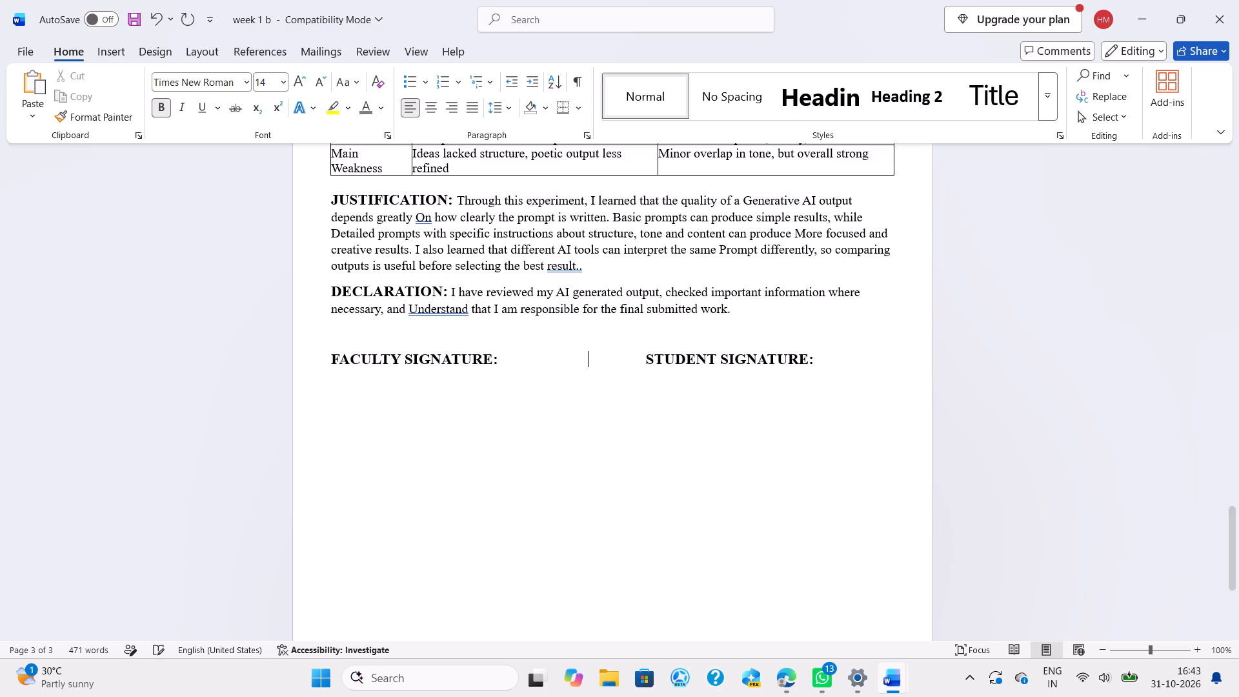
pyautogui.press('space')
pyautogui.press('space')
pyautogui.press('BackSpace')
pyautogui.press('BackSpace')
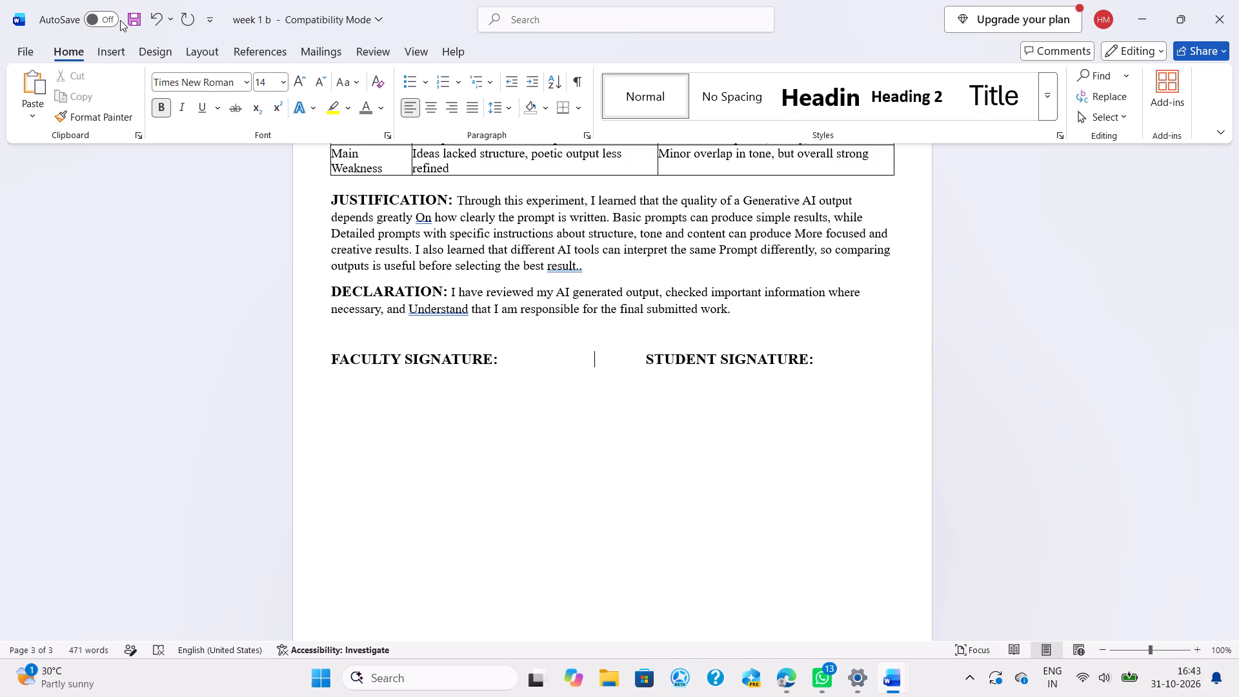
pyautogui.scroll(19, 456, 361)
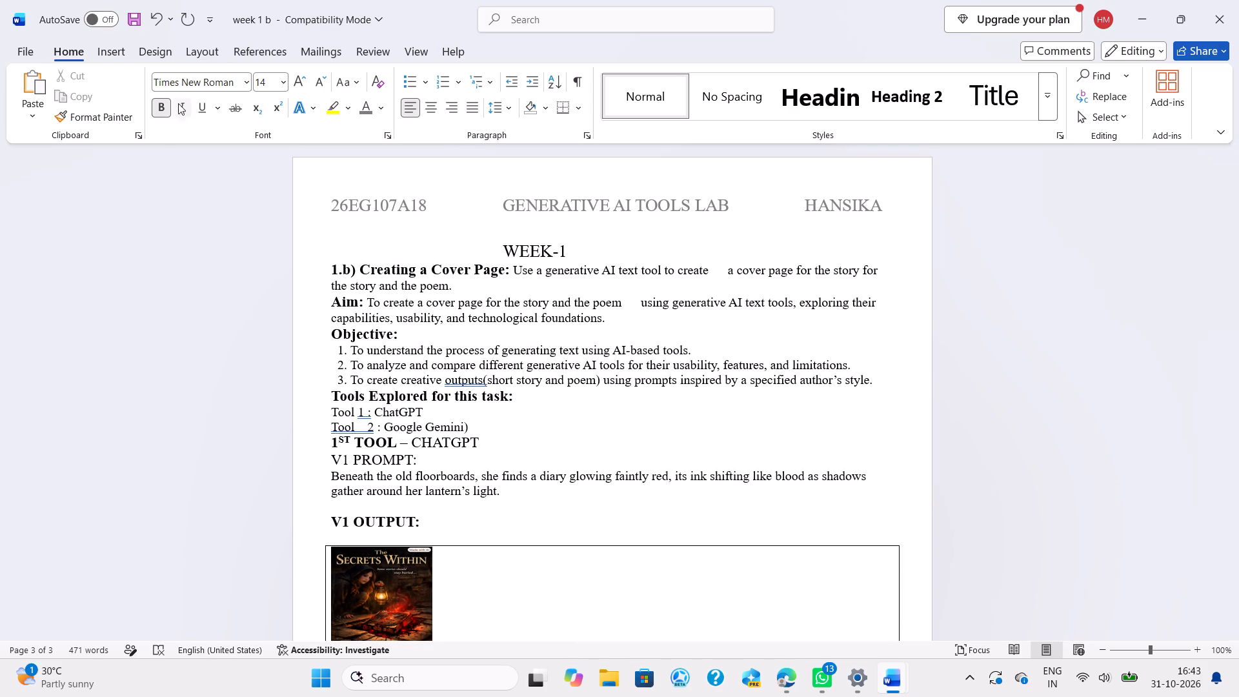
pyautogui.click(203, 54)
pyautogui.click(167, 51)
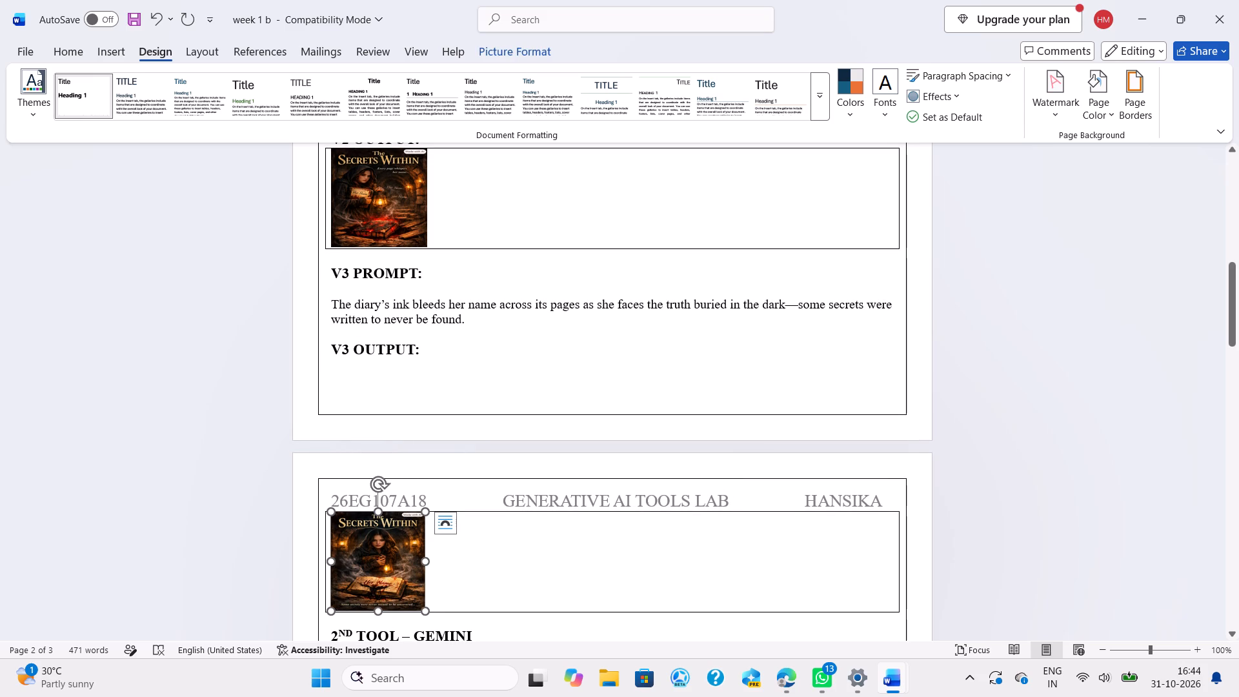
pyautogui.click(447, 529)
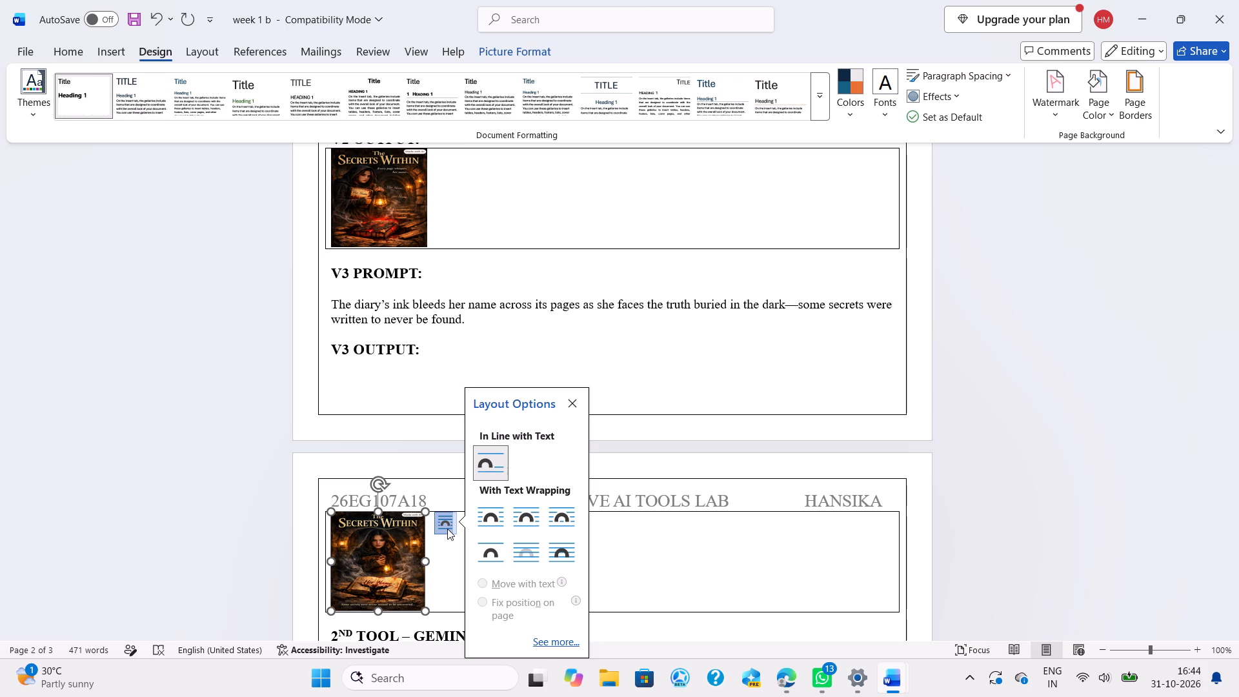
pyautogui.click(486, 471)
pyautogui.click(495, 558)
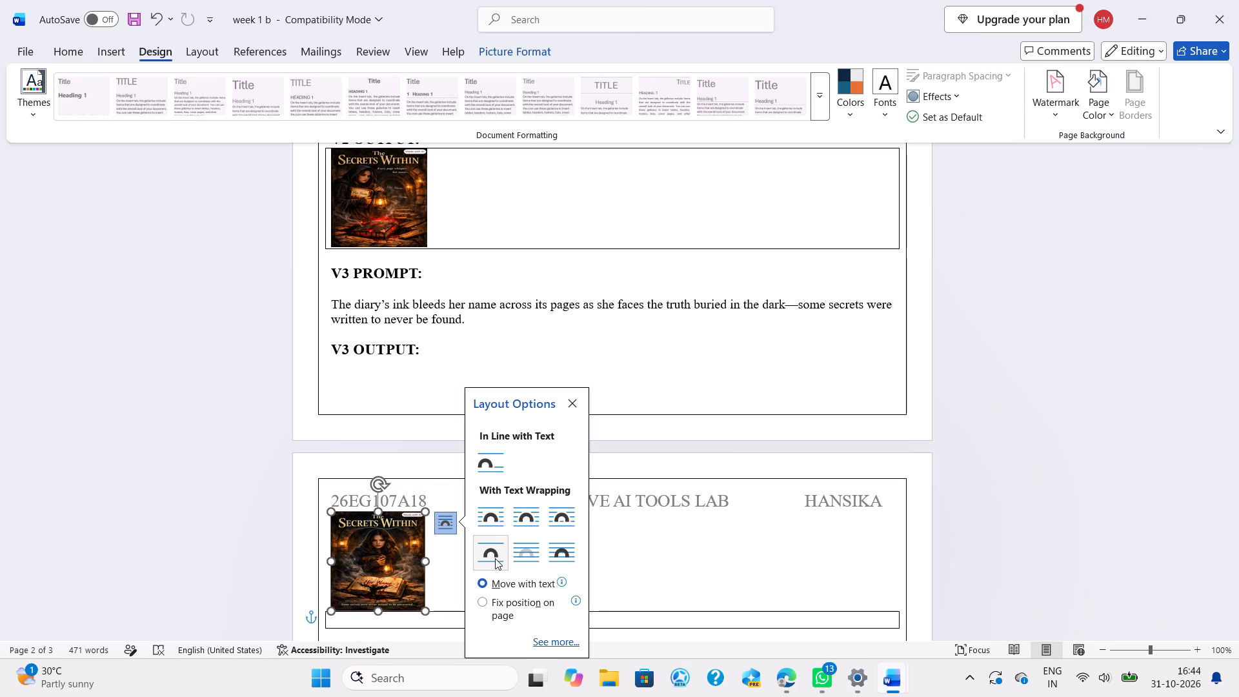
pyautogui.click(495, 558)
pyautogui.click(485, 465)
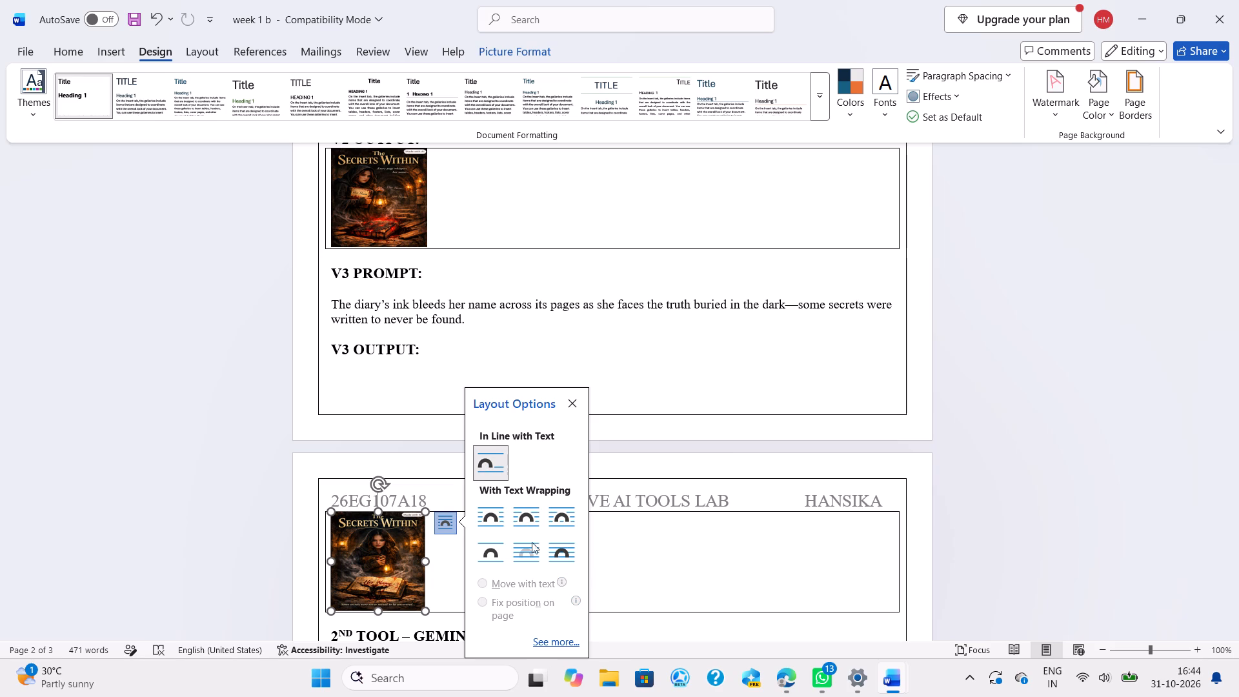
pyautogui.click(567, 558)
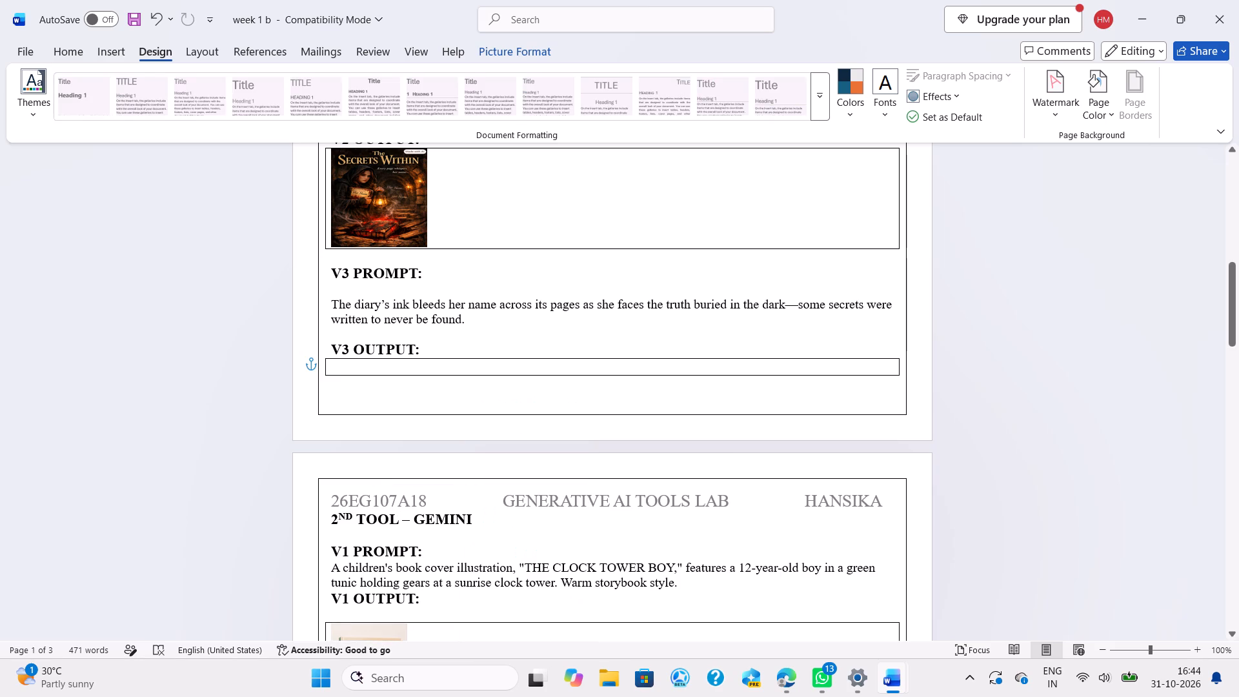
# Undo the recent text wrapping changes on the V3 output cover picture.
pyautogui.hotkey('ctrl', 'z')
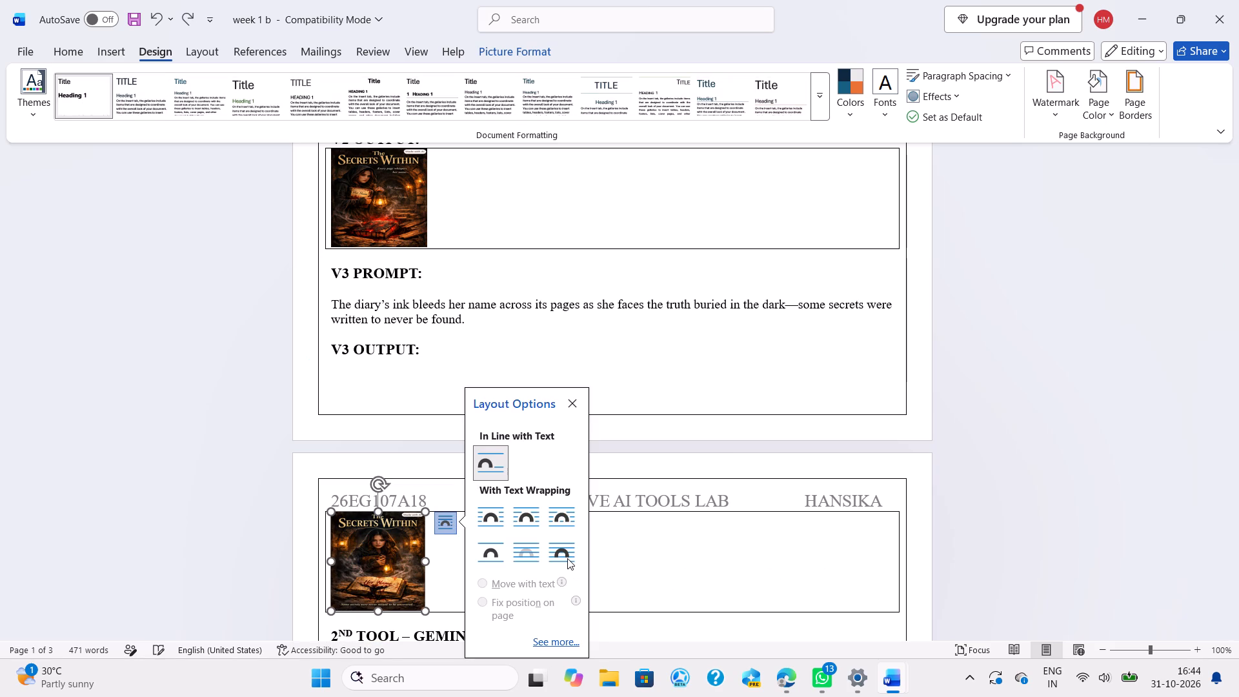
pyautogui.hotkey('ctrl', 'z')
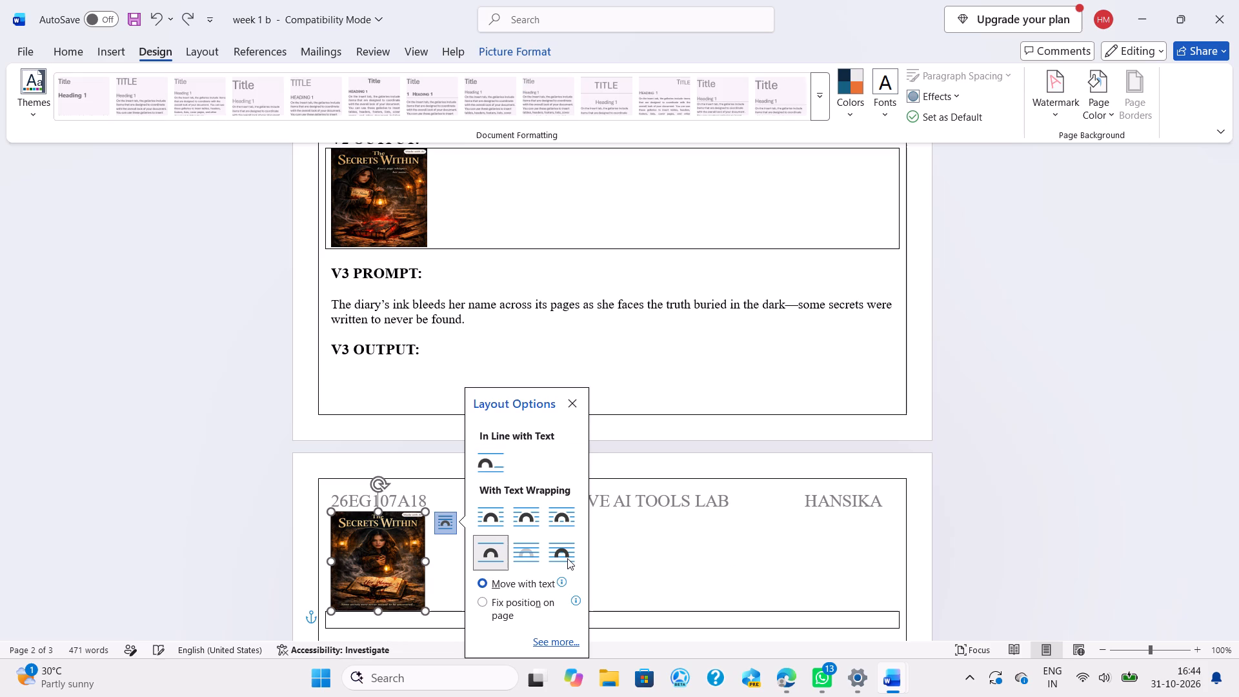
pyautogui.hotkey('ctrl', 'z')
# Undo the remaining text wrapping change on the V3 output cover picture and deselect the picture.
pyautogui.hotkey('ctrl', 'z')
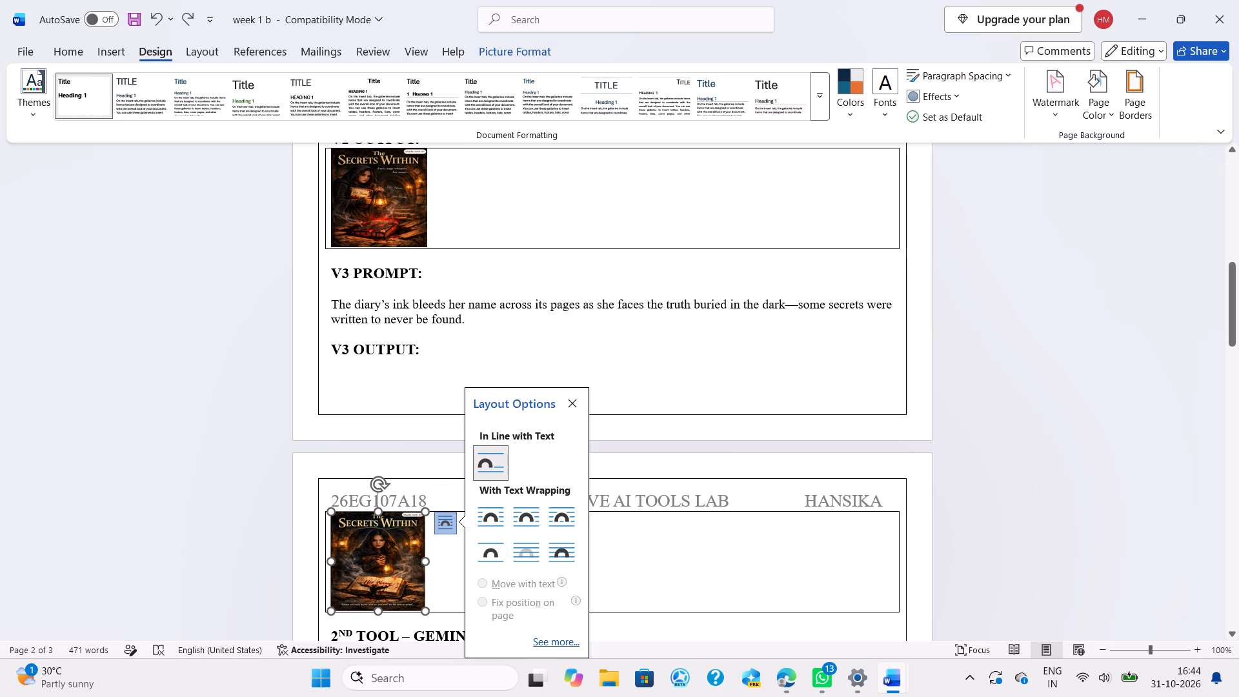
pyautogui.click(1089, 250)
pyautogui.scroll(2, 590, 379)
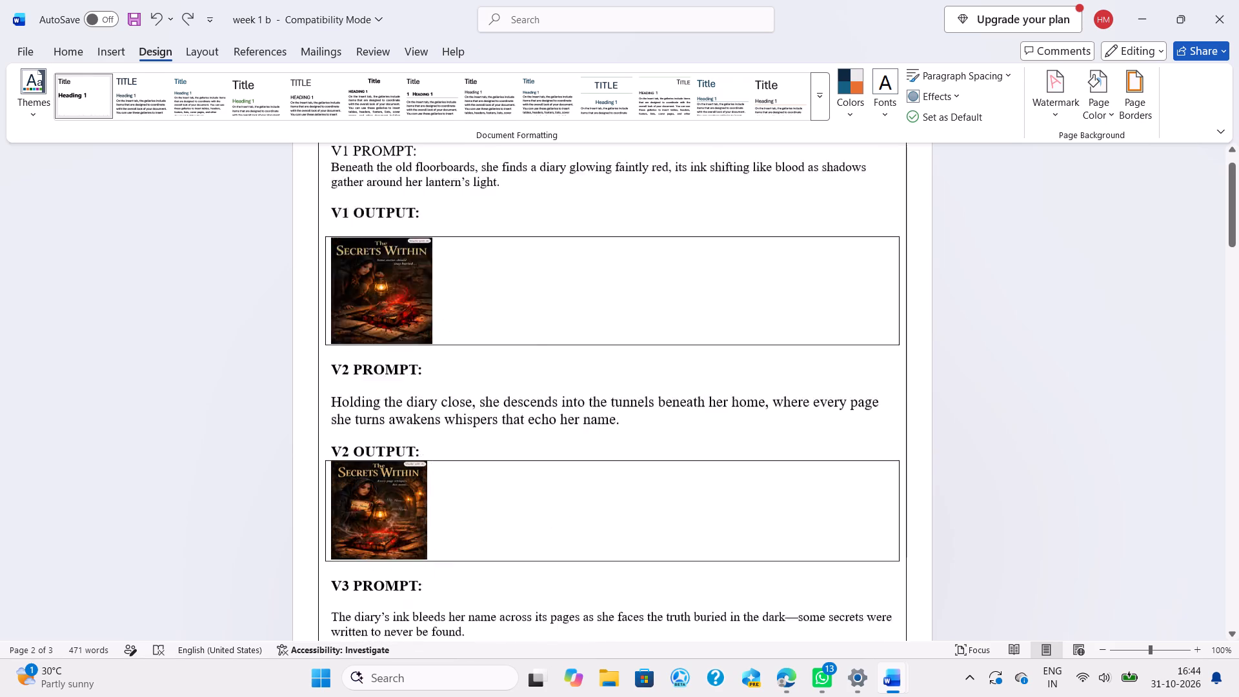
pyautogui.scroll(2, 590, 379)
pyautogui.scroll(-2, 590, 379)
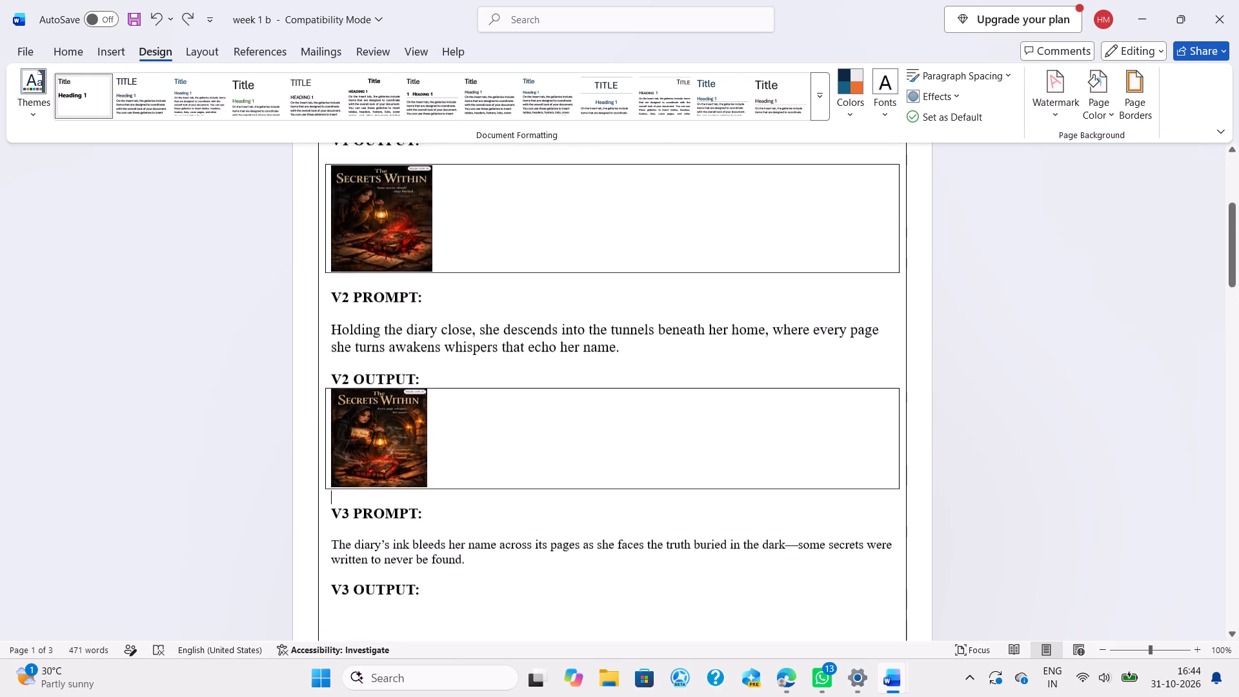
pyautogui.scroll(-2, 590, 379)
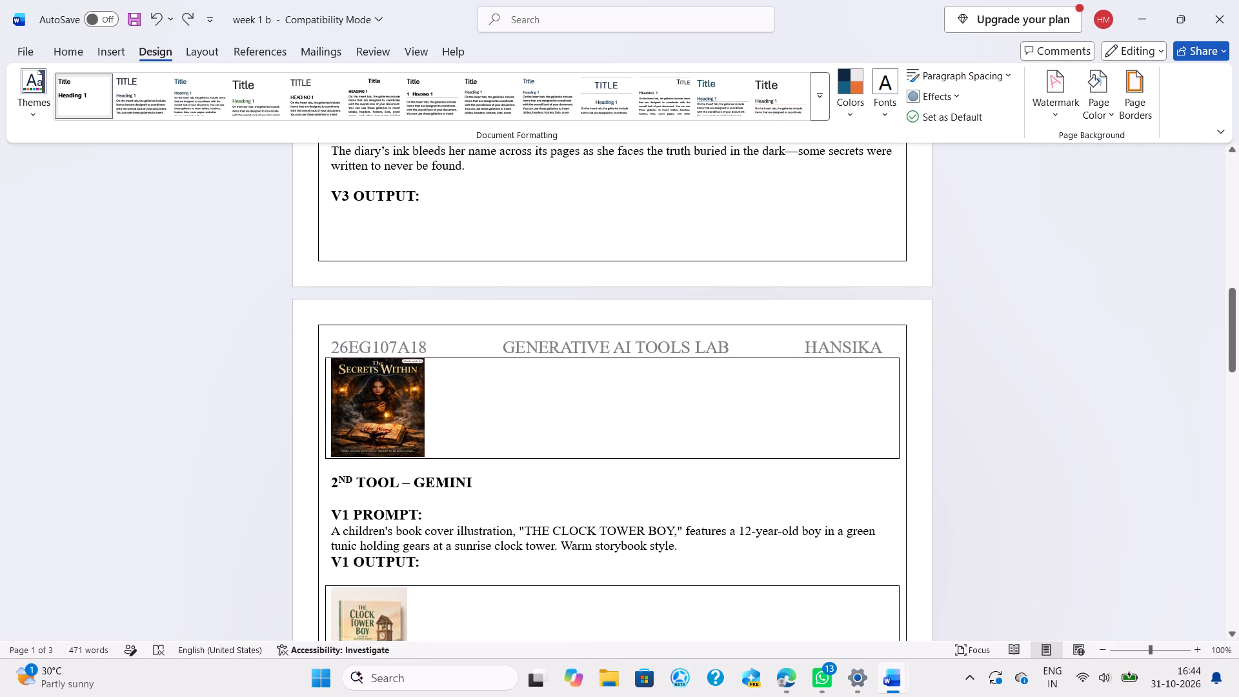
# Turn on AutoSave for the document by uploading it to the personal OneDrive.
pyautogui.click(94, 12)
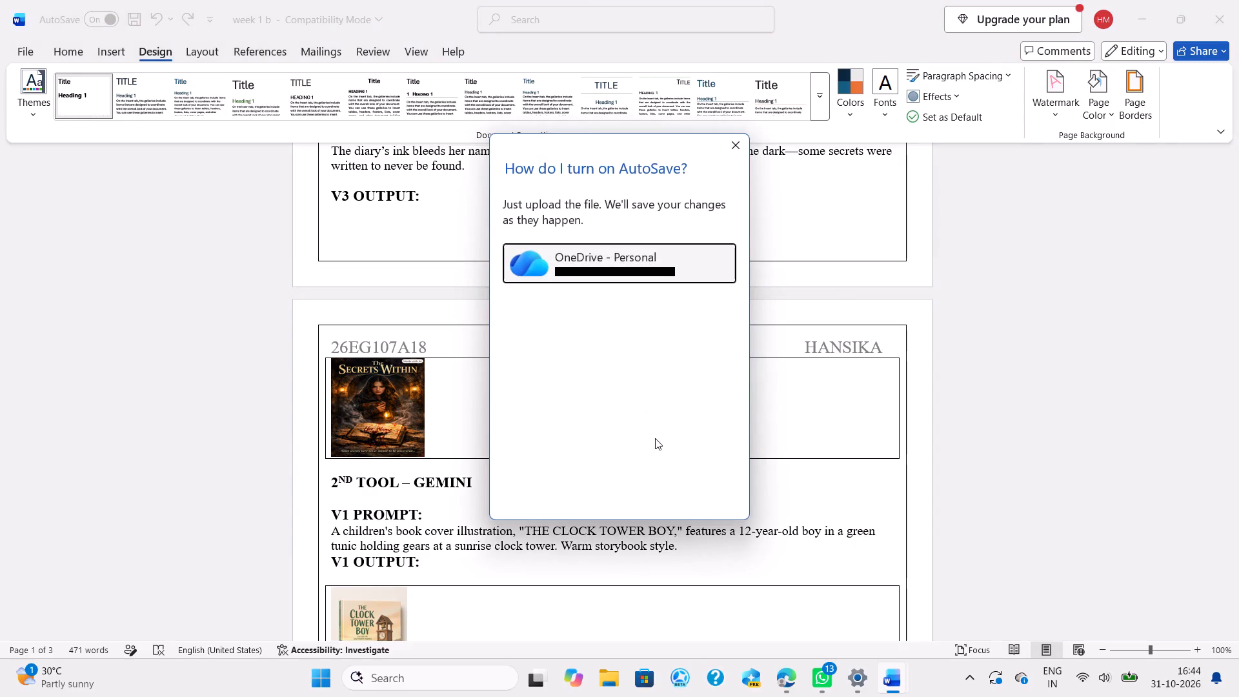
pyautogui.click(614, 257)
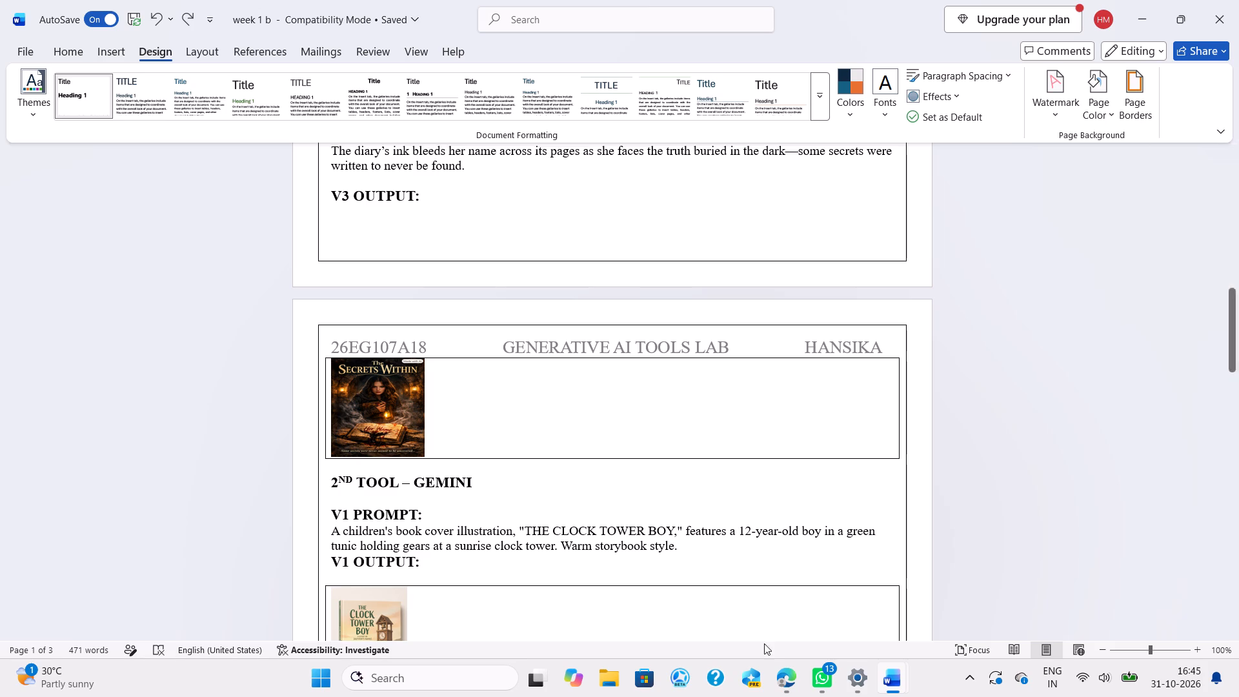
# Switch to the Microsoft Edge window with the Qiskit Fall Fest 2026 live stream.
pyautogui.click(848, 594)
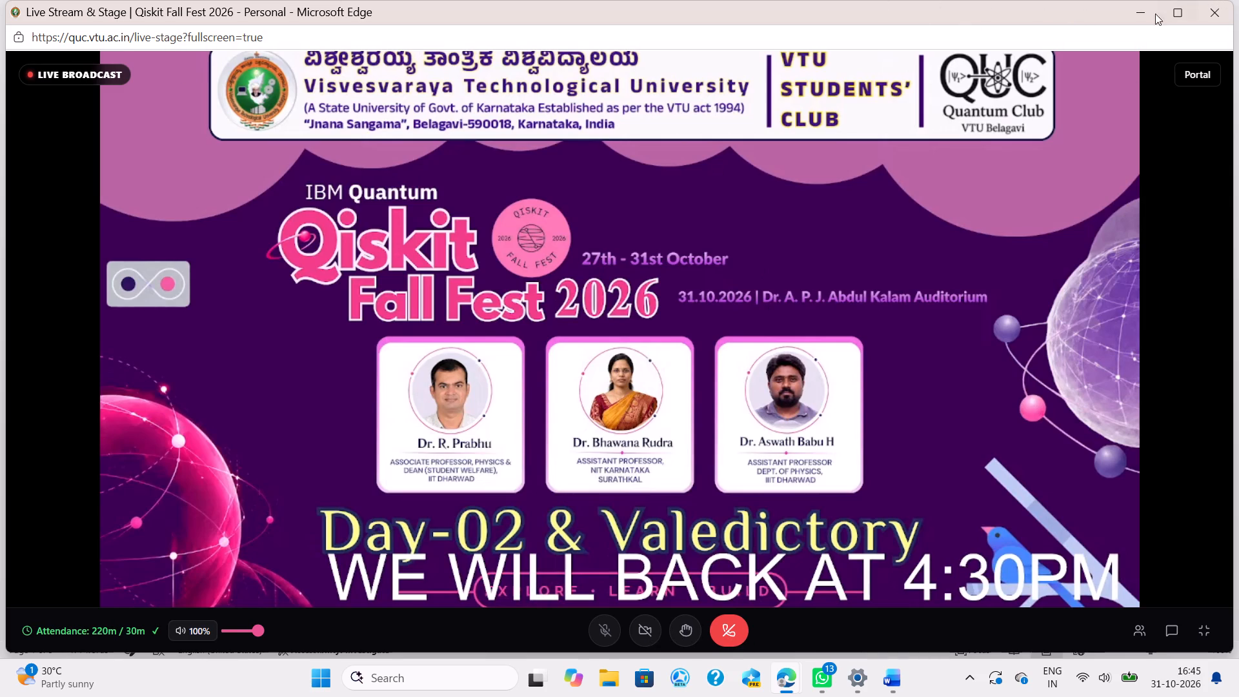
# Minimise the Qiskit Fall Fest live stream window to return to the week 1 b document in Word.
pyautogui.click(1129, 10)
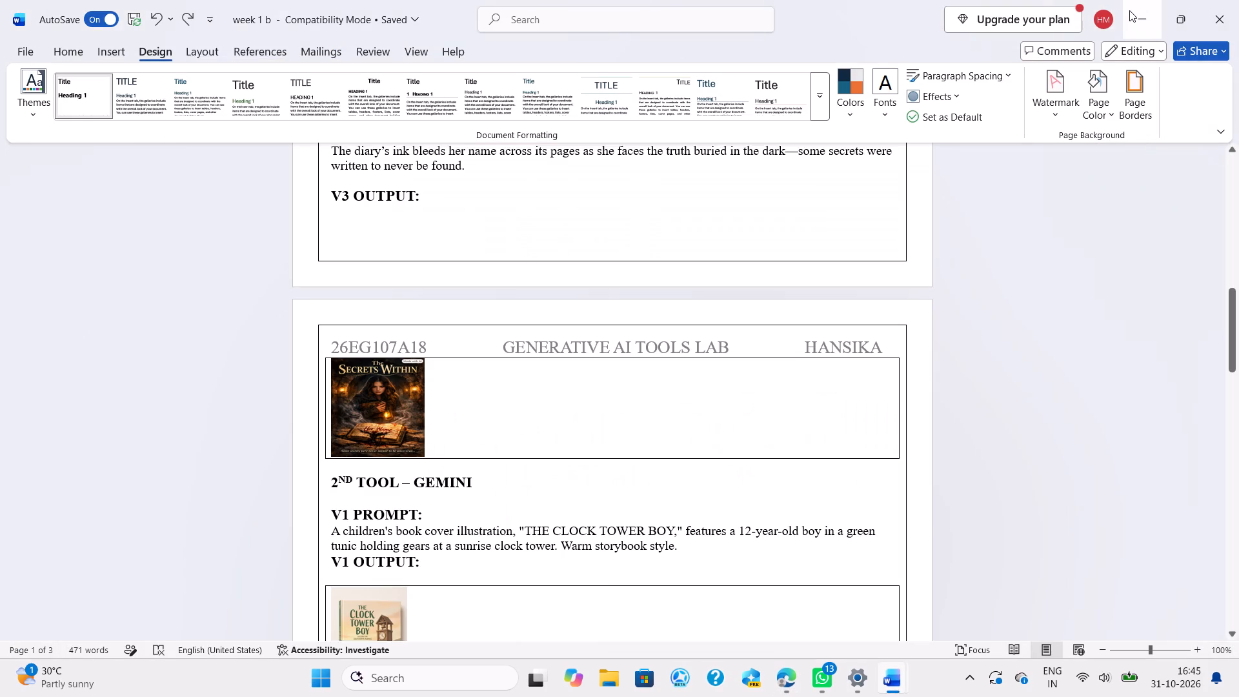
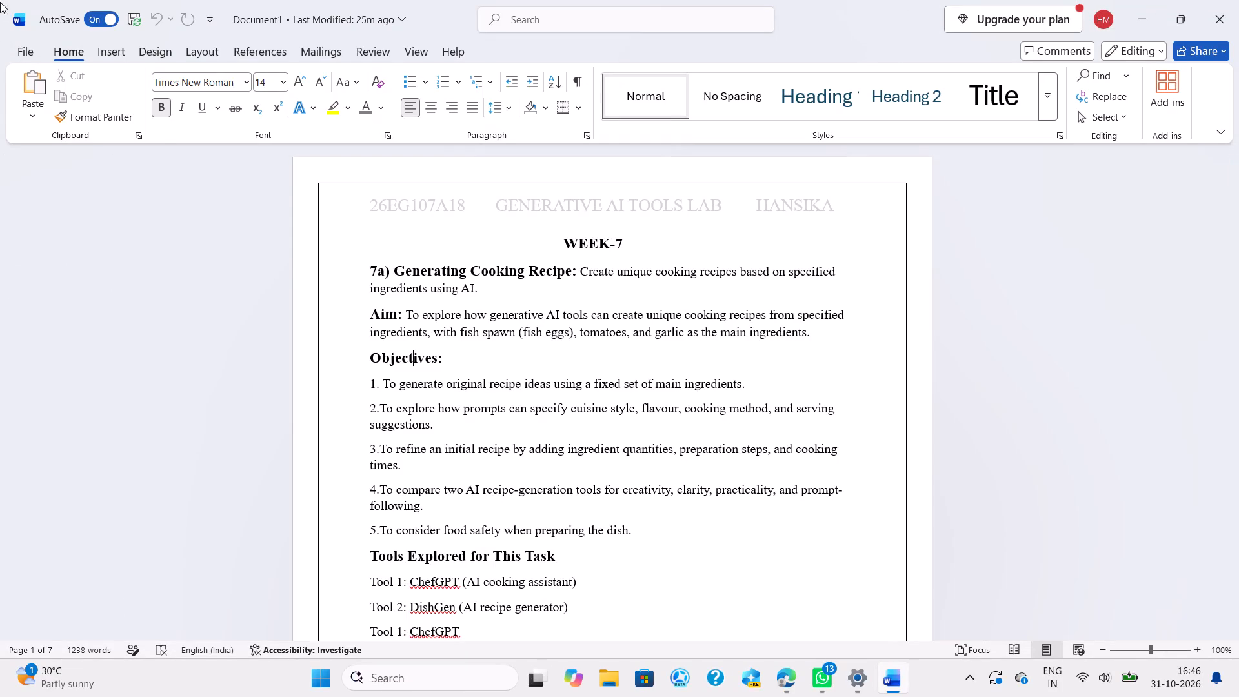
# Open the recent document "week 1 b" from the personal OneDrive Documents folder.
pyautogui.click(29, 51)
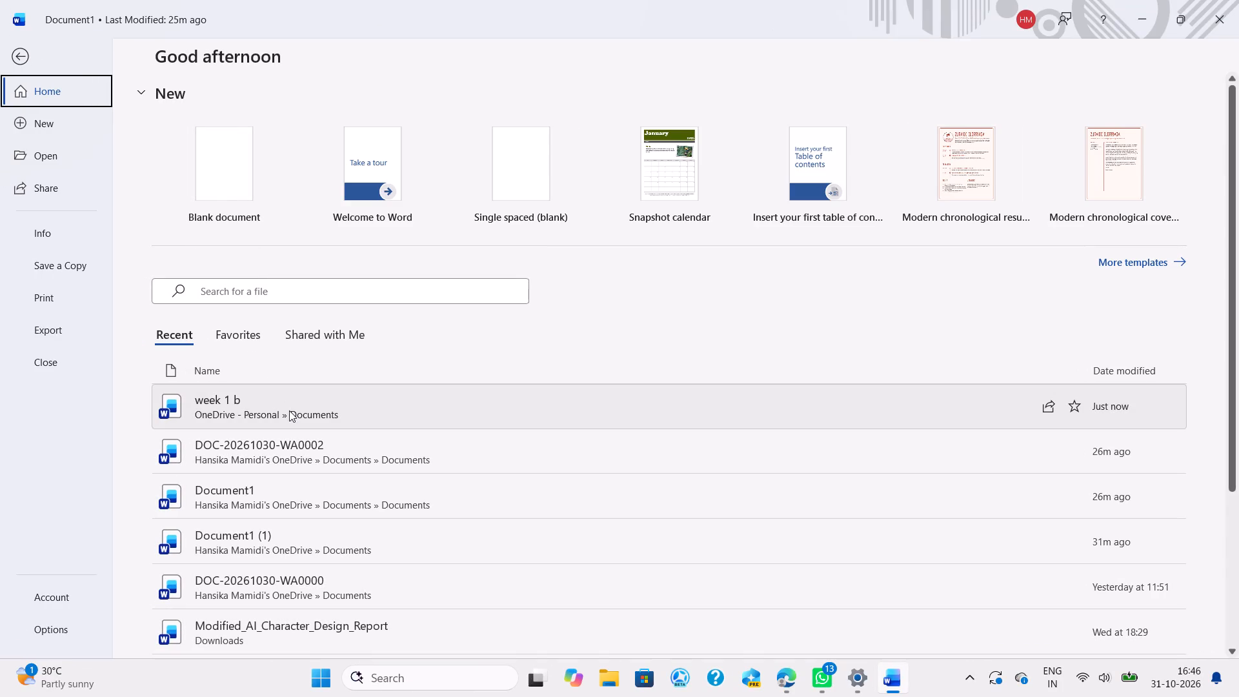
pyautogui.click(289, 410)
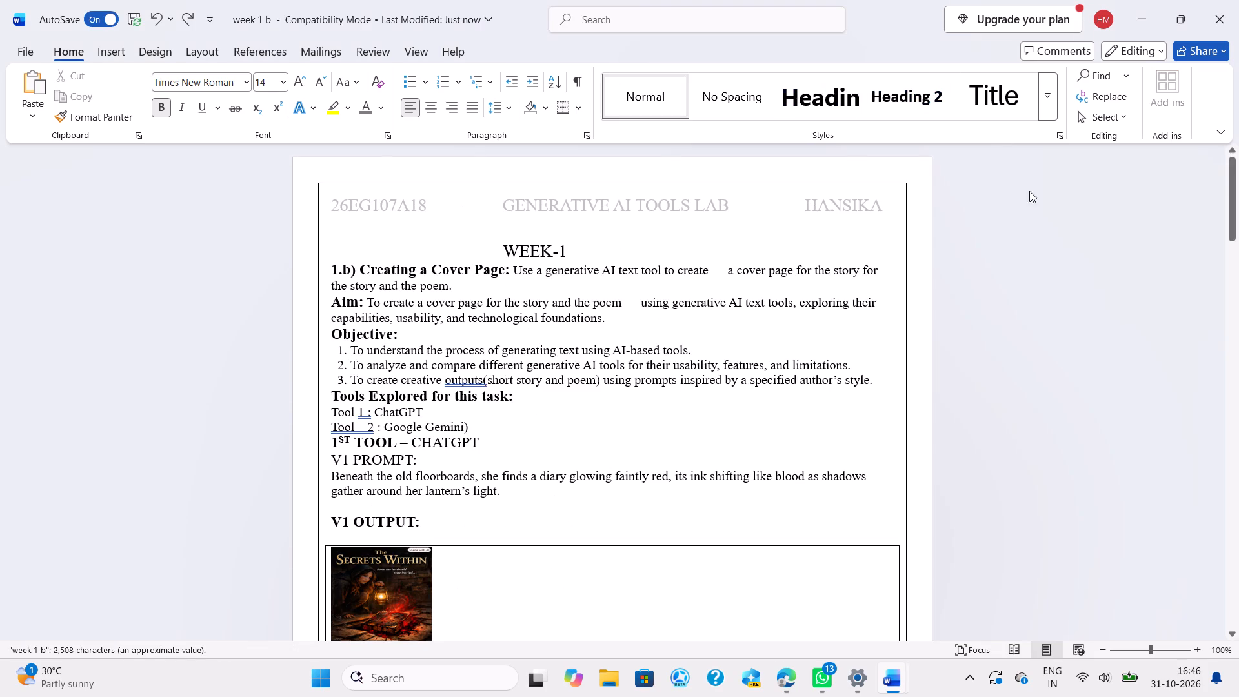
# Copy a sharing link to the week 1 b document.
pyautogui.click(1200, 49)
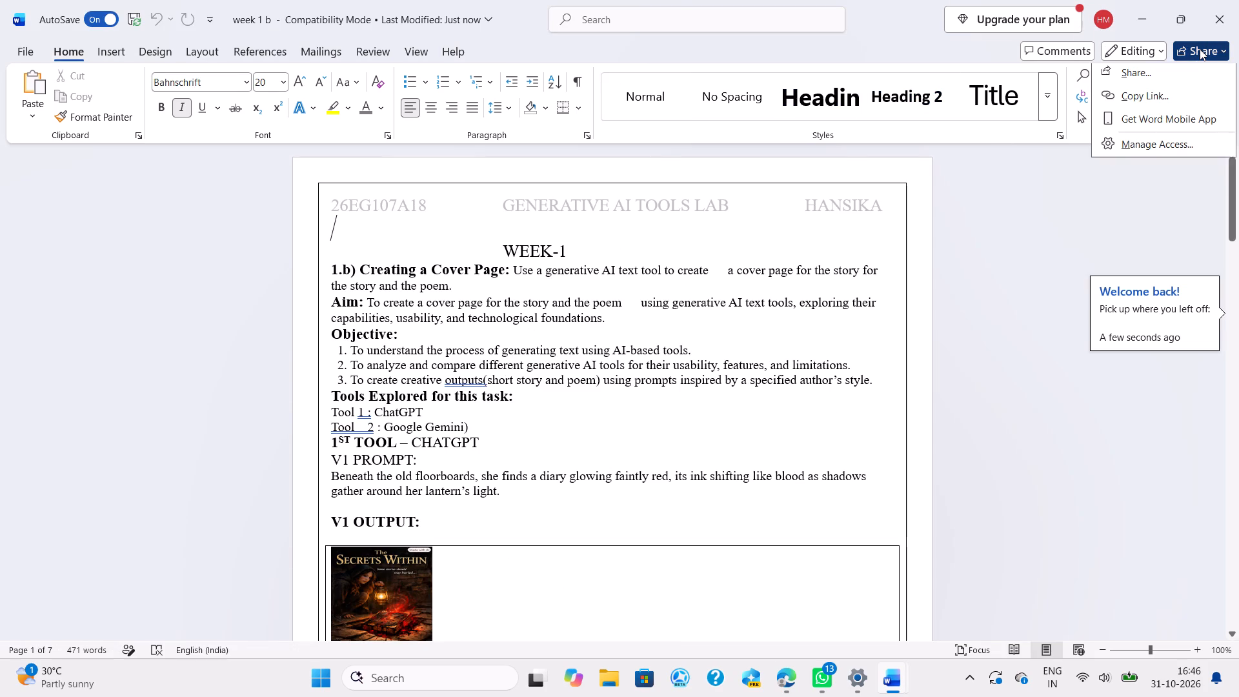
pyautogui.click(1192, 97)
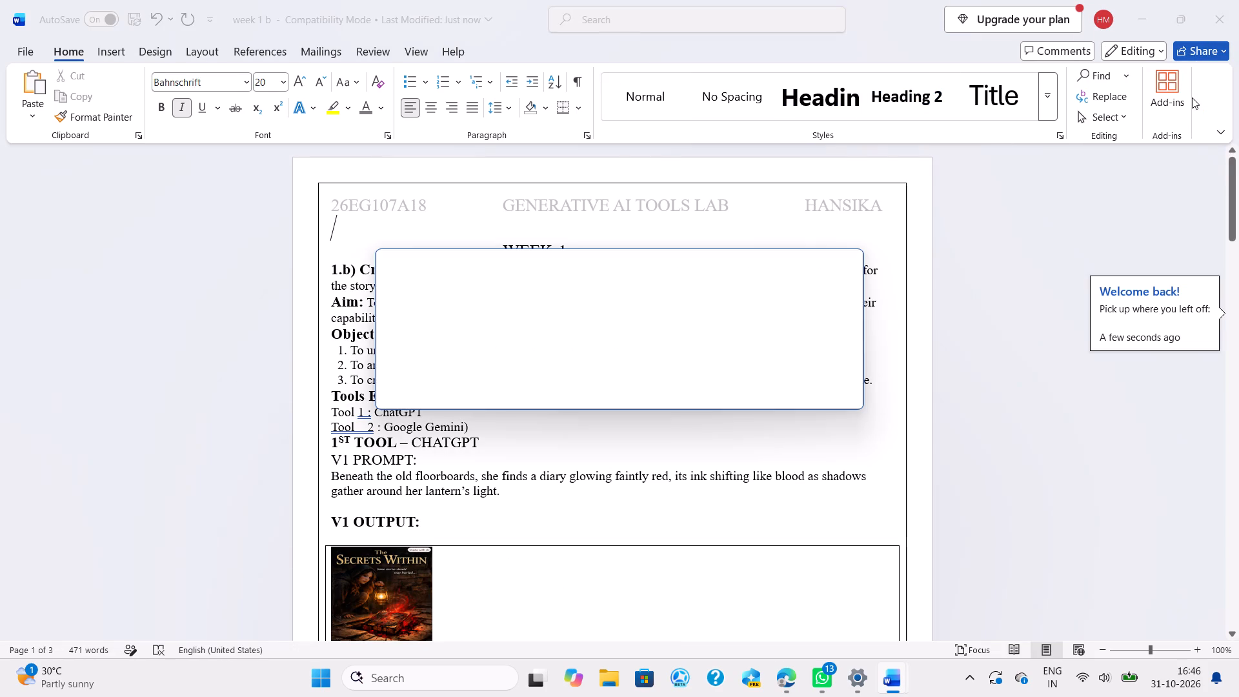